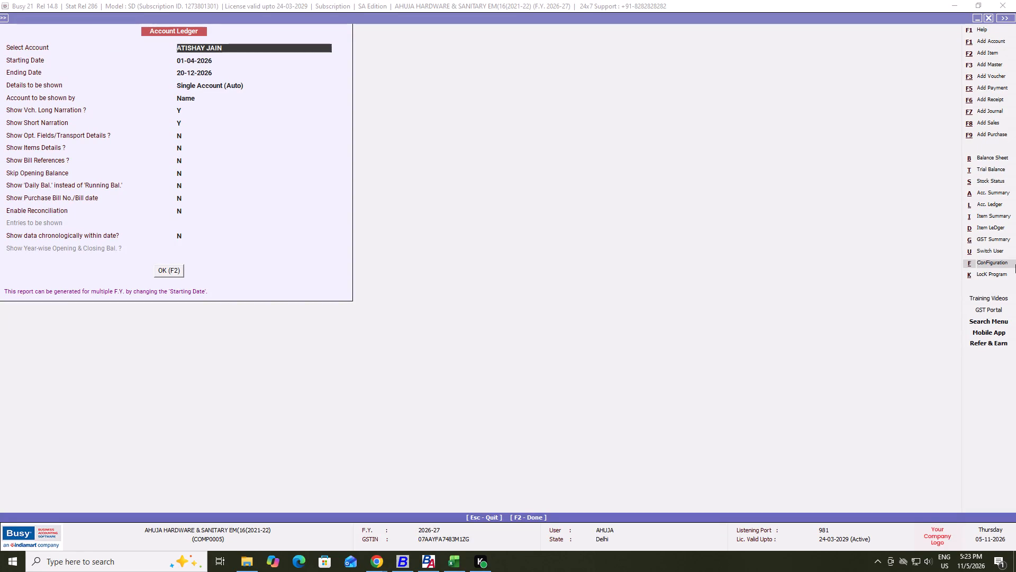
Close the Account Ledger report setup and leave the expanded account books list.
{"action": "key", "text": "alt+Tab"}
{"action": "key", "text": "alt+shift+Tab"}
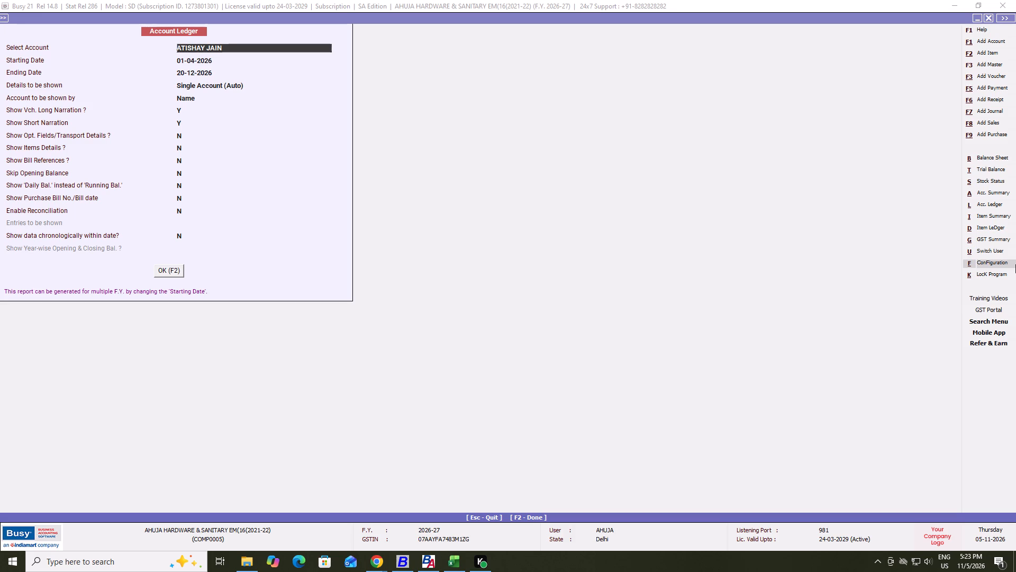
{"action": "key", "text": "Escape"}
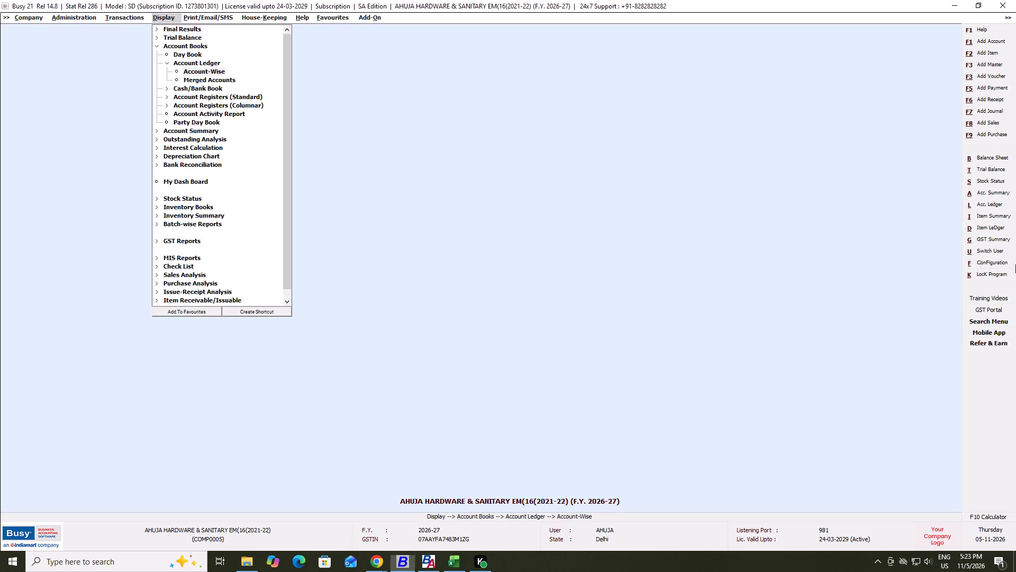
{"action": "key", "text": "Escape"}
{"action": "key", "text": "Escape"}
{"action": "key", "text": "Escape"}
{"action": "key", "text": "Escape"}
{"action": "key", "text": "Escape"}
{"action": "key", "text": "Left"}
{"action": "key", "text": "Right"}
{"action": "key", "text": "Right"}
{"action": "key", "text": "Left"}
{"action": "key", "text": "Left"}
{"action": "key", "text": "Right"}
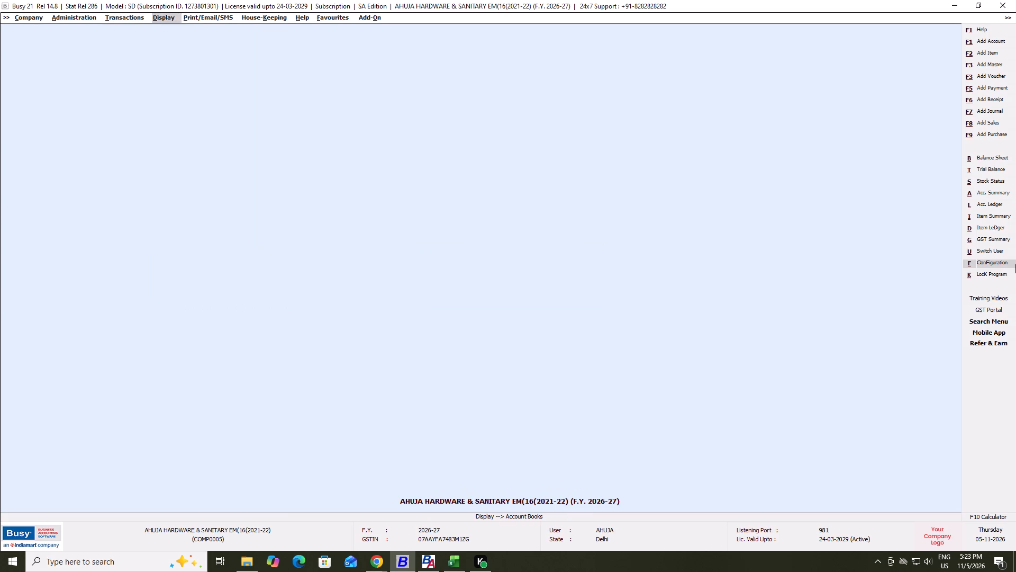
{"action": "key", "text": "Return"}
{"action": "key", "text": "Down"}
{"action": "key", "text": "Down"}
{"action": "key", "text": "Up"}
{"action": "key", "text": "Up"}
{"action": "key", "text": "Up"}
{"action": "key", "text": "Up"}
Open the list of sales vouchers with its output on screen.
{"action": "key", "text": "Left"}
{"action": "key", "text": "Left"}
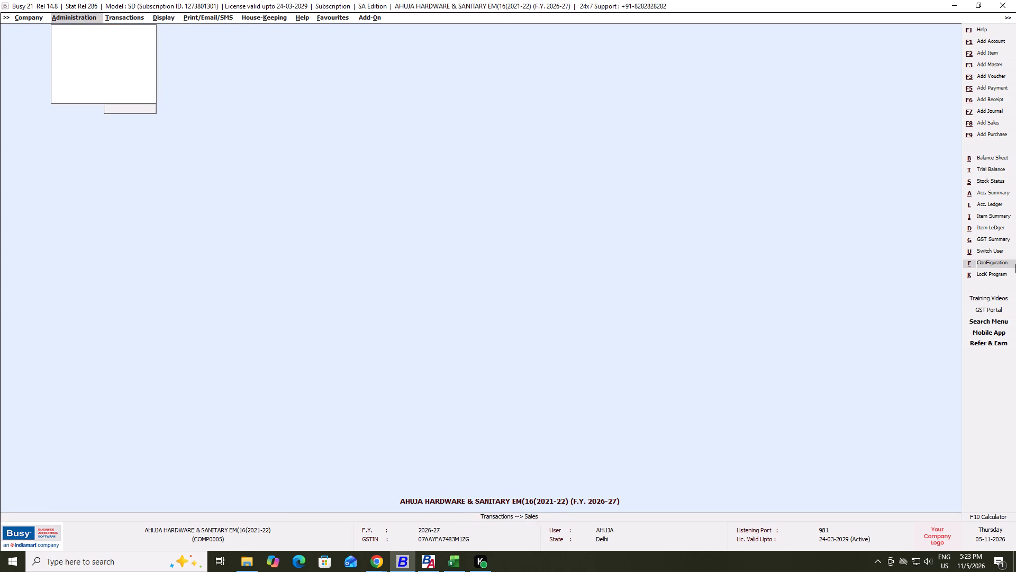
{"action": "key", "text": "Right"}
{"action": "key", "text": "Return"}
{"action": "key", "text": "Down"}
{"action": "key", "text": "Down"}
{"action": "key", "text": "Return"}
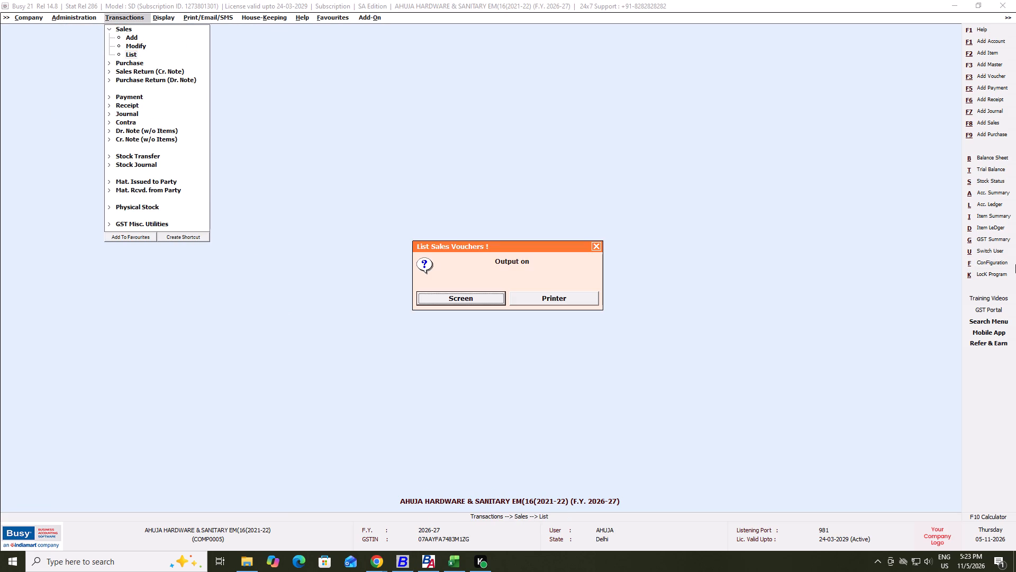
{"action": "key", "text": "Return"}
Generate the sales voucher list for all voucher series from 1-10-2026 to 31-10-2026.
{"action": "key", "text": "Return"}
{"action": "key", "text": "Tab"}
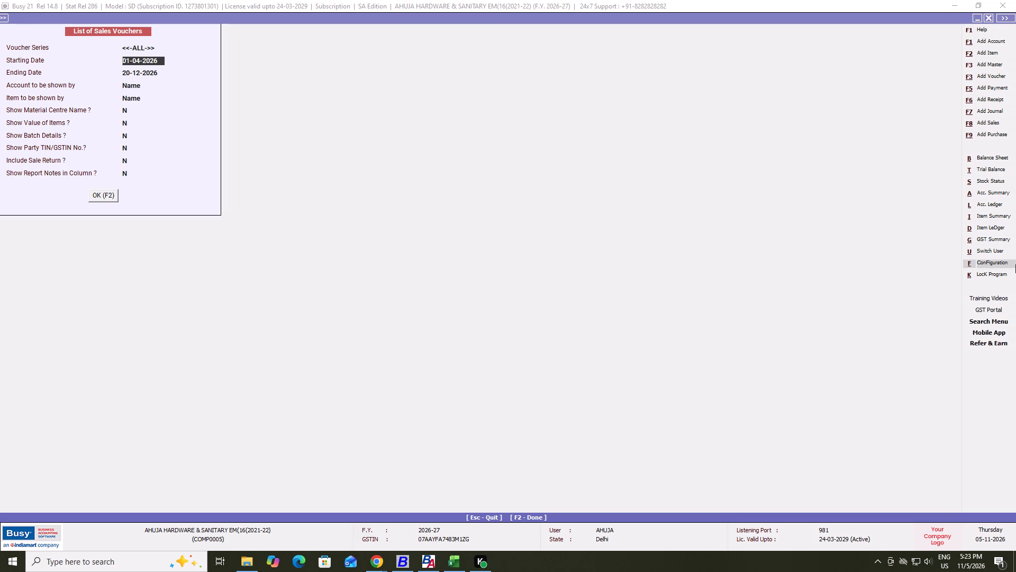
{"action": "type", "text": "1-0"}
{"action": "key", "text": "BackSpace"}
{"action": "type", "text": "10"}
{"action": "type", "text": "-26"}
{"action": "key", "text": "Return"}
{"action": "key", "text": "Tab"}
{"action": "type", "text": "31-"}
{"action": "type", "text": "10-26\\"}
{"action": "key", "text": "Return"}
{"action": "key", "text": "Tab"}
{"action": "key", "text": "F2"}
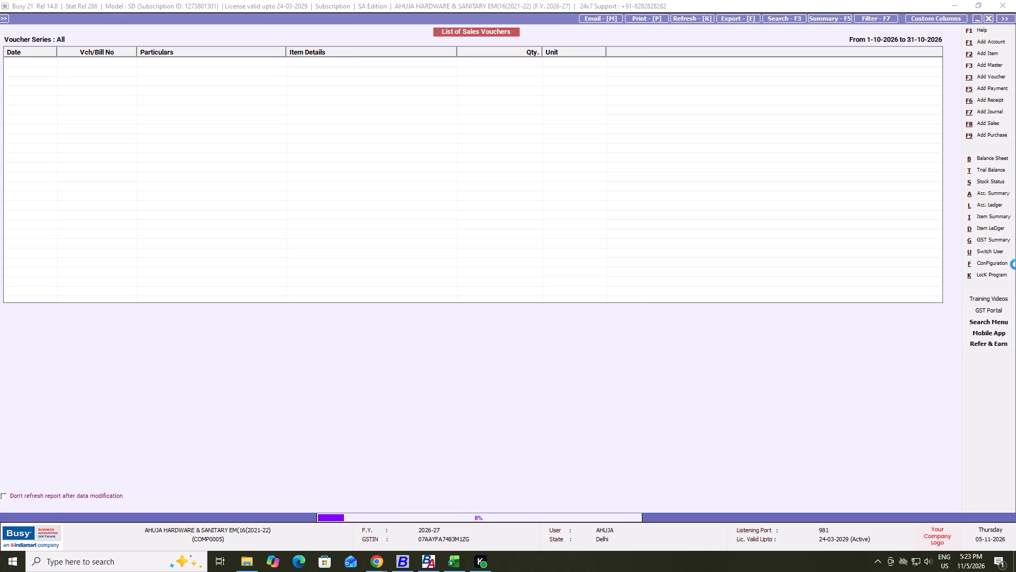
Look through the October 2026 sales vouchers by date, bill number, party and items, and close the list.
{"action": "key", "text": "Down"}
{"action": "key", "text": "Down"}
{"action": "key", "text": "Down"}
{"action": "key", "text": "Down"}
{"action": "key", "text": "Down"}
{"action": "key", "text": "Down"}
{"action": "key", "text": "Down"}
{"action": "key", "text": "Down"}
{"action": "key", "text": "Down"}
{"action": "key", "text": "Down"}
{"action": "key", "text": "Down"}
{"action": "key", "text": "Down"}
{"action": "key", "text": "Down"}
{"action": "key", "text": "Down"}
{"action": "key", "text": "Down"}
{"action": "key", "text": "Down"}
{"action": "key", "text": "Down"}
{"action": "key", "text": "Down"}
{"action": "key", "text": "Down"}
{"action": "key", "text": "Down"}
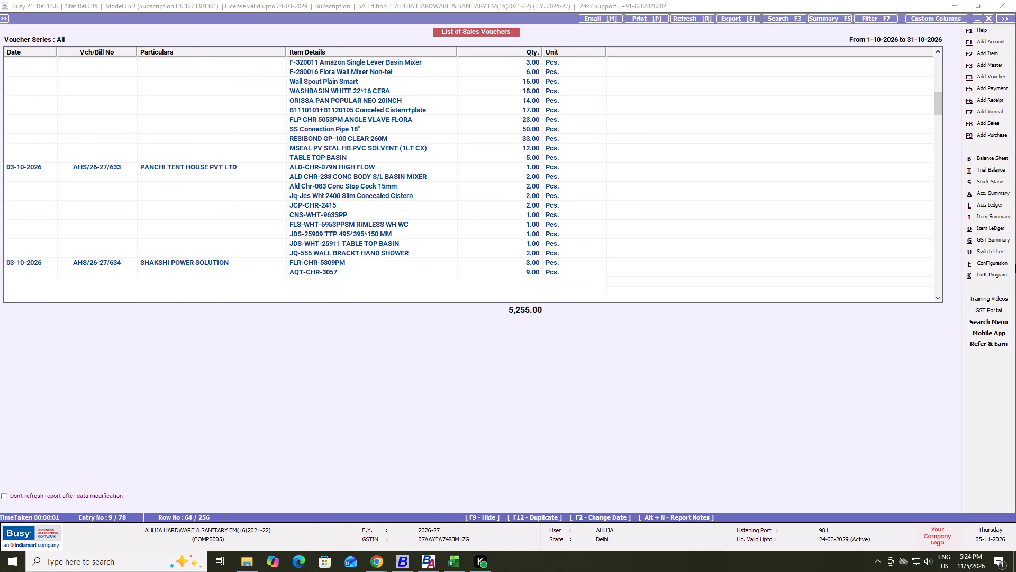
{"action": "key", "text": "Down"}
{"action": "key", "text": "Down"}
{"action": "key", "text": "Down"}
{"action": "key", "text": "Down"}
{"action": "key", "text": "Down"}
{"action": "key", "text": "Down"}
{"action": "key", "text": "Down"}
{"action": "key", "text": "Down"}
{"action": "key", "text": "Down"}
{"action": "key", "text": "Down"}
{"action": "key", "text": "Down"}
{"action": "key", "text": "Down"}
{"action": "key", "text": "Down"}
{"action": "key", "text": "Down"}
{"action": "key", "text": "Down"}
{"action": "key", "text": "Down"}
{"action": "key", "text": "Down"}
{"action": "key", "text": "Down"}
{"action": "key", "text": "Down"}
{"action": "key", "text": "Down"}
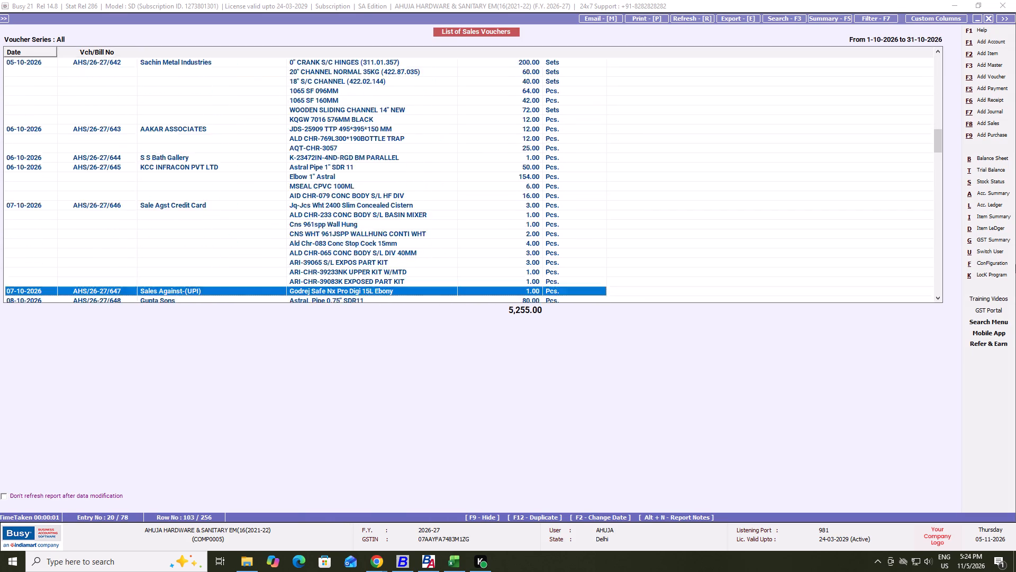
{"action": "key", "text": "Down"}
{"action": "key", "text": "Down"}
{"action": "key", "text": "Down"}
{"action": "key", "text": "Down"}
{"action": "key", "text": "Down"}
{"action": "key", "text": "Down"}
{"action": "key", "text": "Down"}
{"action": "key", "text": "Down"}
{"action": "key", "text": "Down"}
{"action": "key", "text": "Down"}
{"action": "key", "text": "Down"}
{"action": "key", "text": "Down"}
{"action": "key", "text": "Down"}
{"action": "key", "text": "Down"}
{"action": "key", "text": "Down"}
{"action": "key", "text": "Down"}
{"action": "key", "text": "Down"}
{"action": "key", "text": "Down"}
{"action": "key", "text": "Down"}
{"action": "key", "text": "Down"}
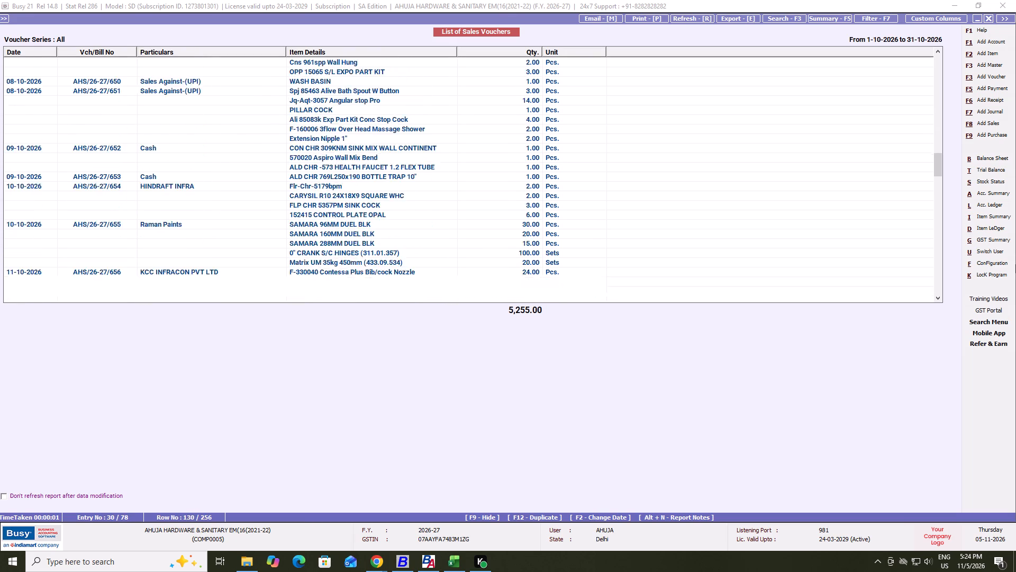
{"action": "key", "text": "Down"}
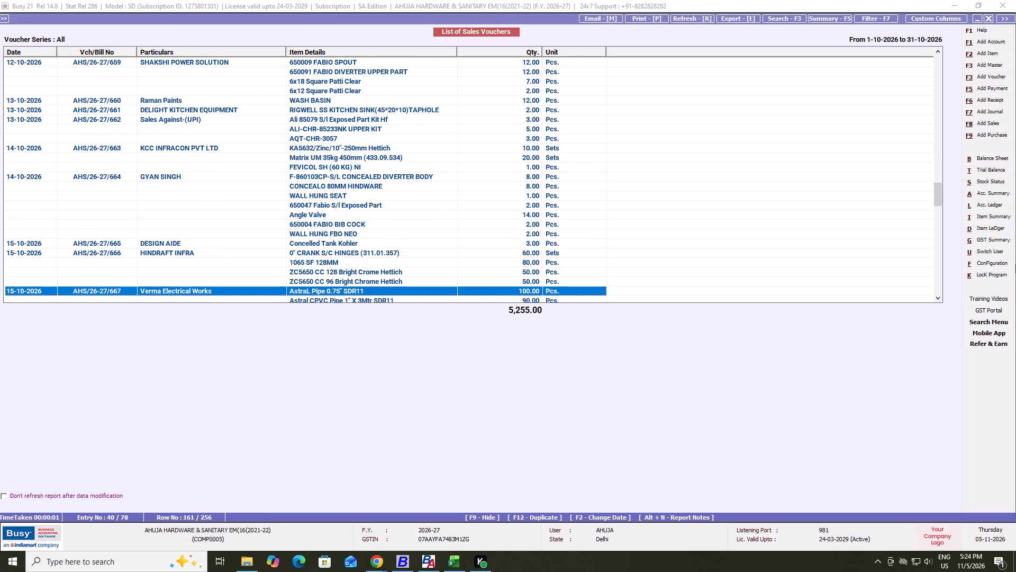
{"action": "key", "text": "Escape"}
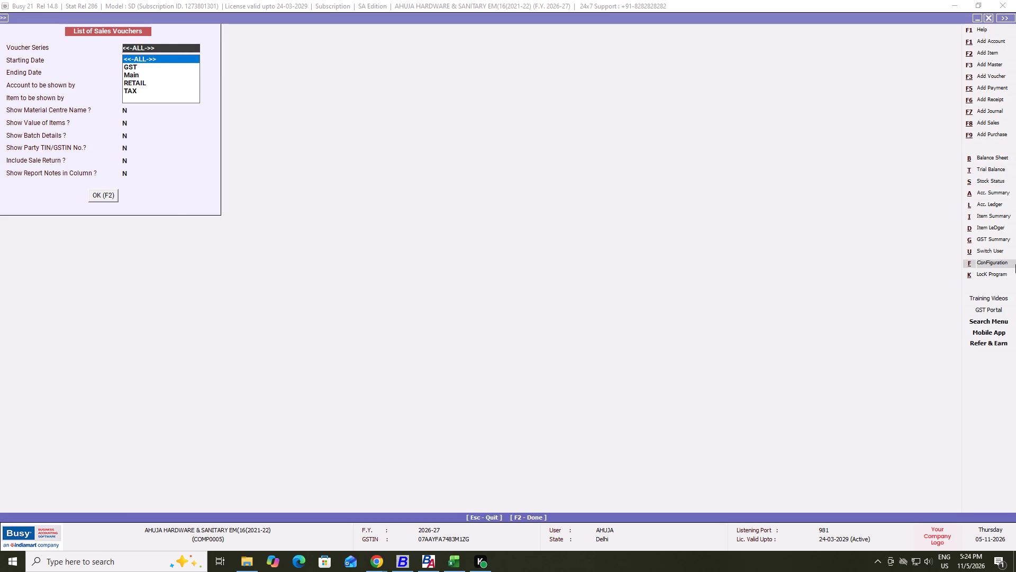
{"action": "key", "text": "Escape"}
{"action": "key", "text": "Escape"}
{"action": "key", "text": "Escape"}
{"action": "key", "text": "Escape"}
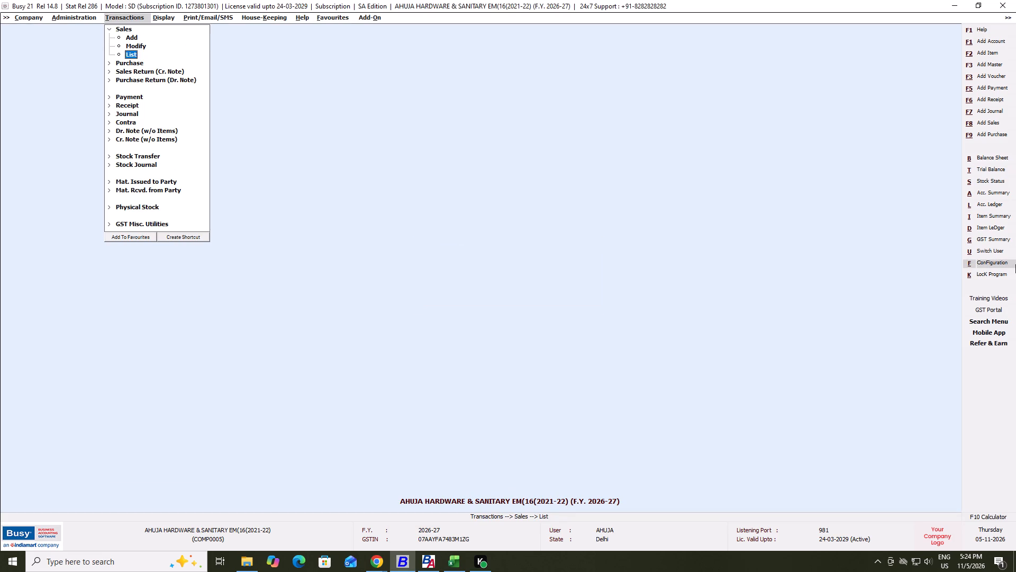
Open the GSTR-1 report from the GST Returns group of the GST reports.
{"action": "key", "text": "Right"}
{"action": "key", "text": "Return"}
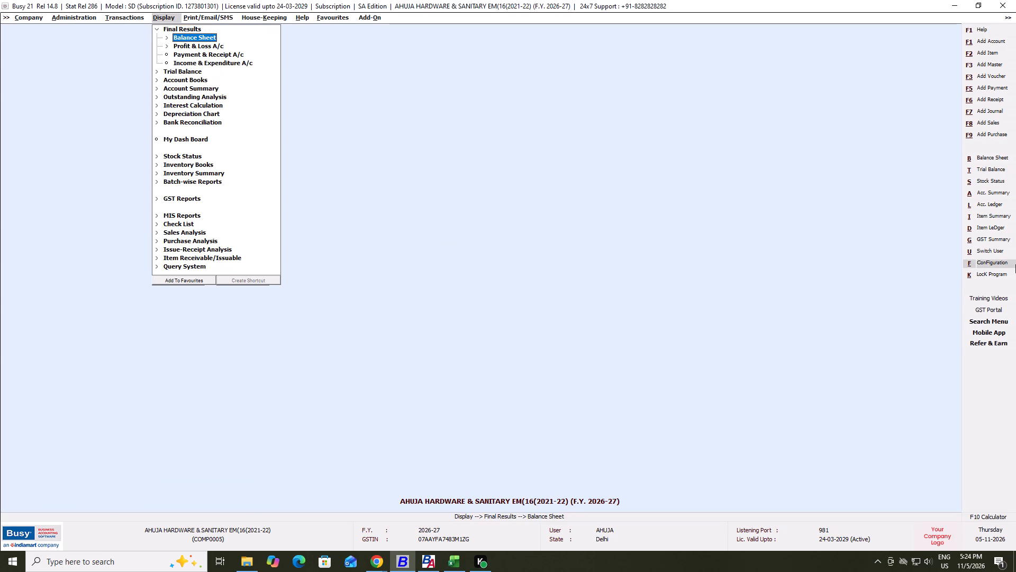
{"action": "key", "text": "Down"}
{"action": "key", "text": "Down"}
{"action": "key", "text": "Down"}
{"action": "key", "text": "Down"}
{"action": "key", "text": "Down"}
{"action": "key", "text": "Down"}
{"action": "key", "text": "Down"}
{"action": "key", "text": "Down"}
{"action": "key", "text": "Down"}
{"action": "key", "text": "Down"}
{"action": "key", "text": "Down"}
{"action": "key", "text": "Down"}
{"action": "key", "text": "Down"}
{"action": "key", "text": "Down"}
{"action": "key", "text": "Down"}
{"action": "key", "text": "Down"}
{"action": "key", "text": "Return"}
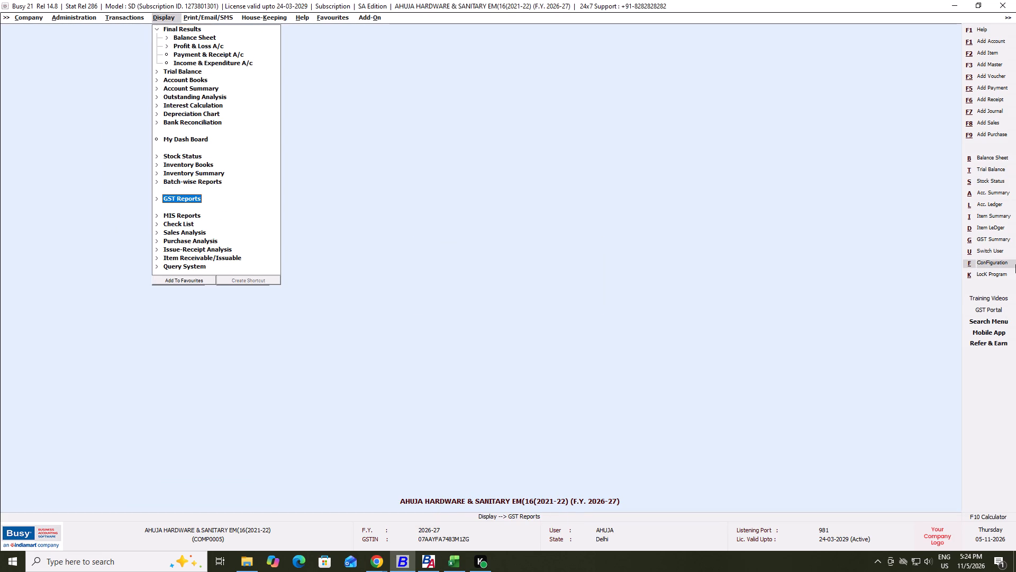
{"action": "key", "text": "Down"}
{"action": "key", "text": "Down"}
{"action": "key", "text": "Up"}
{"action": "key", "text": "Up"}
{"action": "key", "text": "Down"}
{"action": "key", "text": "Down"}
{"action": "key", "text": "Up"}
{"action": "key", "text": "Down"}
{"action": "key", "text": "Up"}
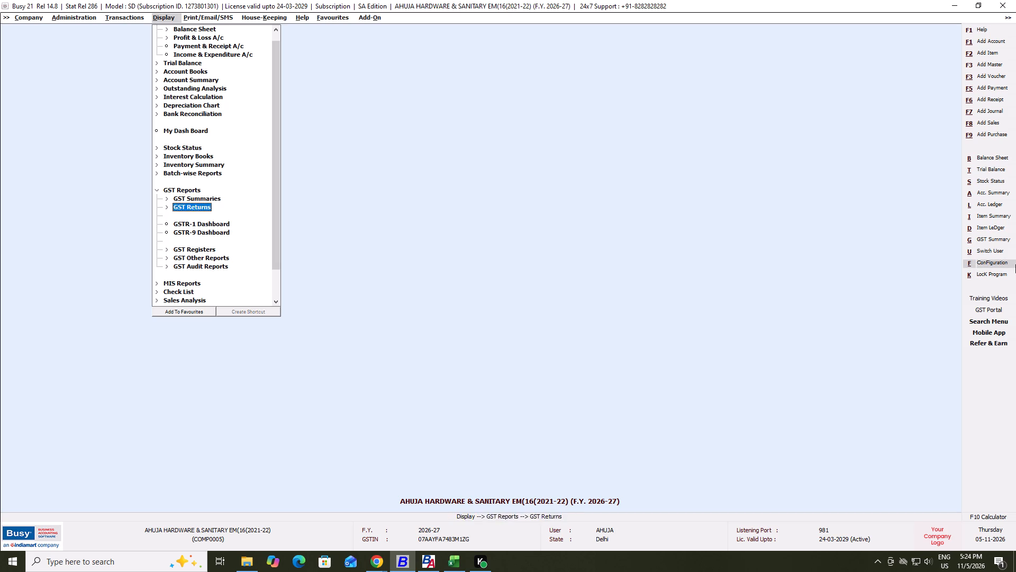
{"action": "key", "text": "Down"}
{"action": "key", "text": "Up"}
{"action": "key", "text": "Down"}
{"action": "key", "text": "Up"}
{"action": "key", "text": "Down"}
{"action": "key", "text": "Up"}
{"action": "key", "text": "Down"}
{"action": "key", "text": "Up"}
{"action": "key", "text": "Return"}
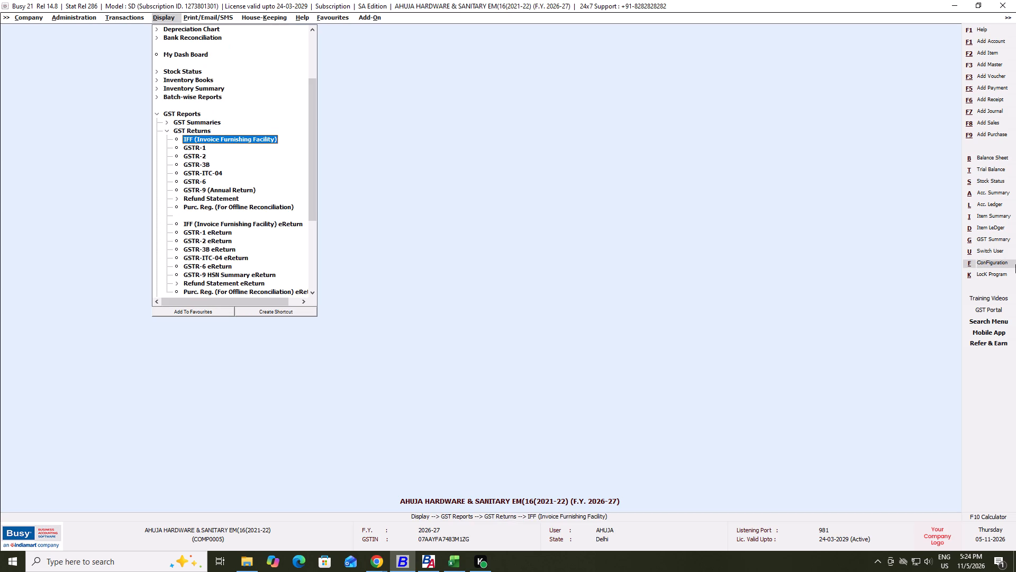
{"action": "key", "text": "Down"}
{"action": "key", "text": "Down"}
{"action": "key", "text": "Down"}
{"action": "key", "text": "Up"}
{"action": "key", "text": "Up"}
{"action": "key", "text": "Return"}
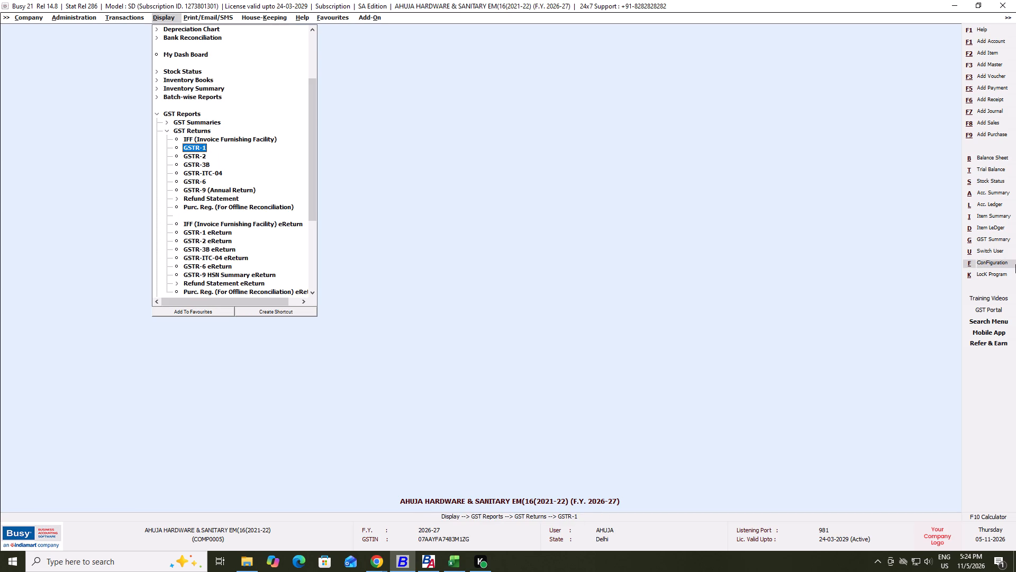
{"action": "key", "text": "Return"}
Set the GSTR-1 report period from 01-10-2026 to 31-10-2026.
{"action": "key", "text": "Tab"}
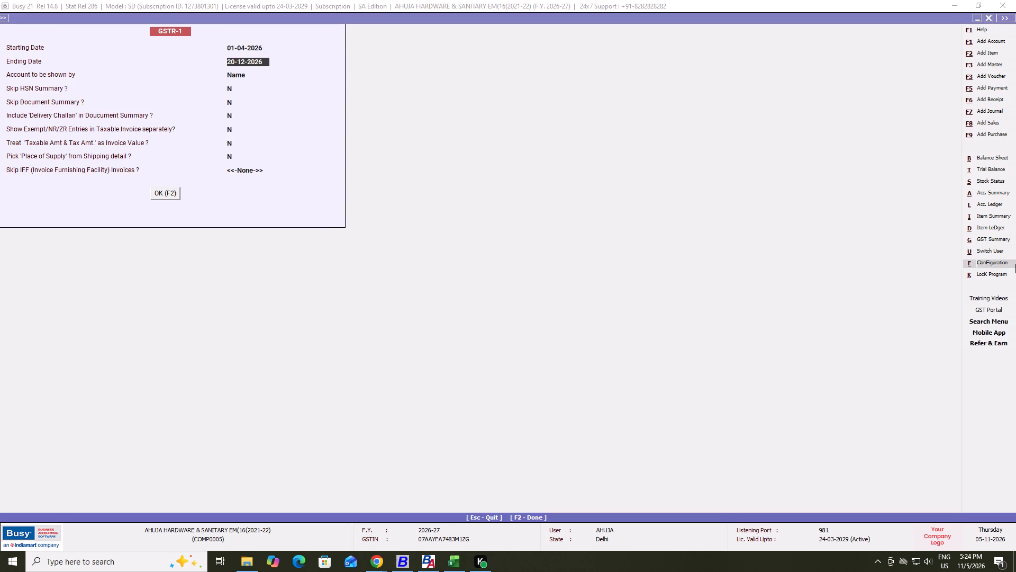
{"action": "key", "text": "Up"}
{"action": "key", "text": "shift+Tab"}
{"action": "type", "text": "1-10-26"}
{"action": "key", "text": "Return"}
{"action": "key", "text": "Tab"}
{"action": "type", "text": "31-10-6"}
{"action": "key", "text": "BackSpace"}
{"action": "type", "text": "26"}
{"action": "key", "text": "Return"}
{"action": "key", "text": "Tab"}
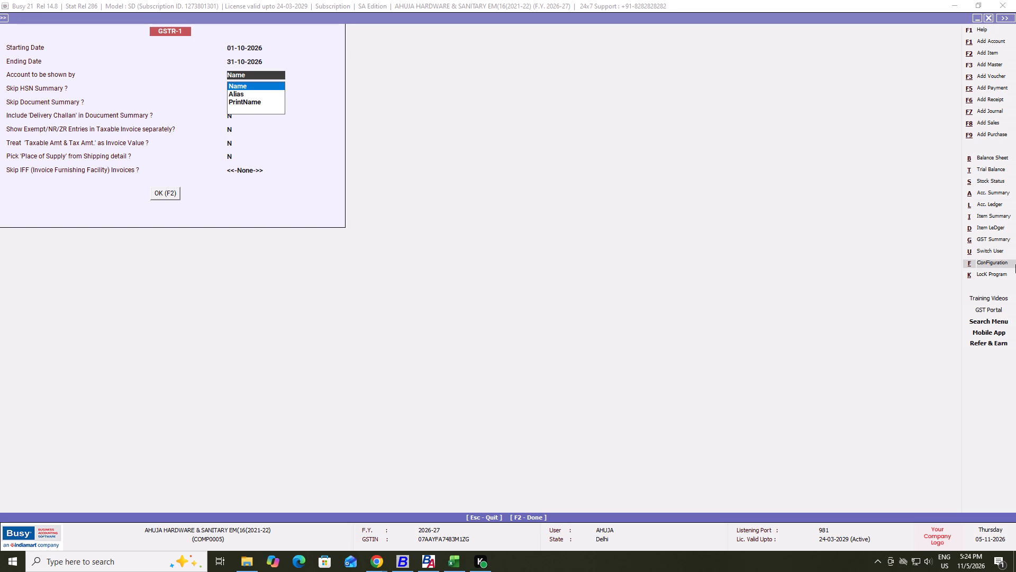
Generate the GSTR-1 report with accounts shown by Name, all yes/no options at N, and IFF invoice skipping set to None.
{"action": "key", "text": "Return"}
{"action": "key", "text": "Tab"}
{"action": "key", "text": "Return"}
{"action": "key", "text": "Tab"}
{"action": "key", "text": "Return"}
{"action": "key", "text": "Tab"}
{"action": "key", "text": "Return"}
{"action": "key", "text": "Tab"}
{"action": "key", "text": "Return"}
{"action": "key", "text": "Tab"}
{"action": "key", "text": "Return"}
{"action": "key", "text": "Tab"}
{"action": "key", "text": "Return"}
{"action": "key", "text": "Tab"}
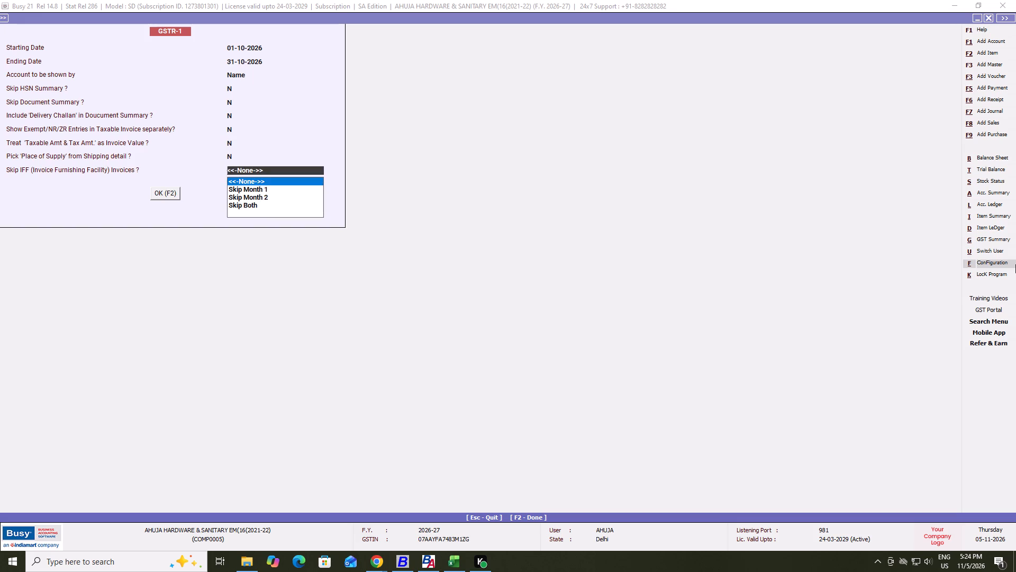
{"action": "key", "text": "Return"}
{"action": "key", "text": "Tab"}
{"action": "key", "text": "Return"}
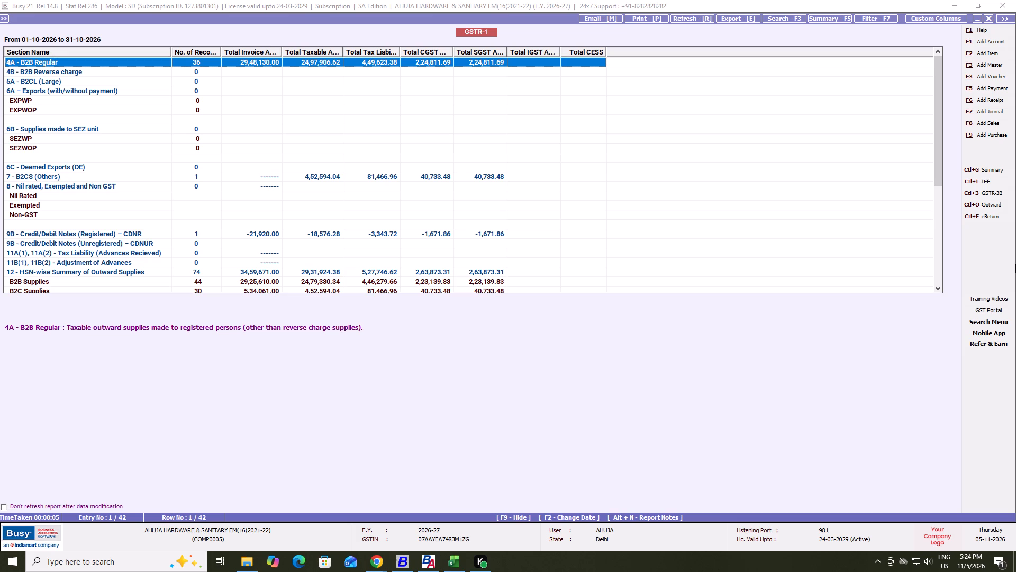
Look through the GSTR-1 sections down to the total tax liability for October 2026, and close the report.
{"action": "key", "text": "Down"}
{"action": "key", "text": "Down"}
{"action": "key", "text": "Down"}
{"action": "key", "text": "Down"}
{"action": "key", "text": "Down"}
{"action": "key", "text": "Down"}
{"action": "key", "text": "Down"}
{"action": "key", "text": "Down"}
{"action": "key", "text": "Down"}
{"action": "key", "text": "Down"}
{"action": "key", "text": "Down"}
{"action": "key", "text": "Down"}
{"action": "key", "text": "Down"}
{"action": "key", "text": "Down"}
{"action": "key", "text": "Down"}
{"action": "key", "text": "Down"}
{"action": "key", "text": "Down"}
{"action": "key", "text": "Down"}
{"action": "key", "text": "Down"}
{"action": "key", "text": "Down"}
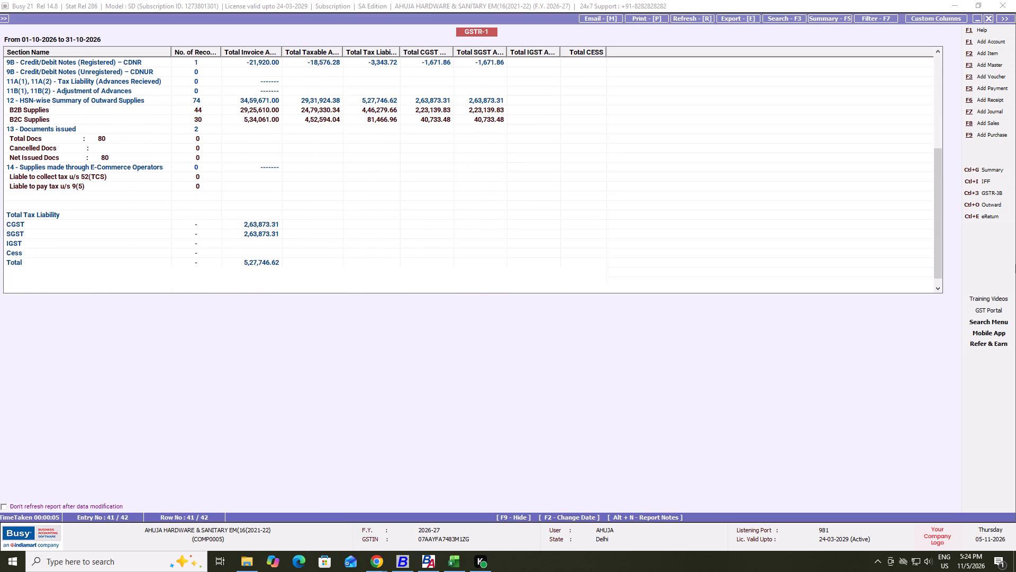
{"action": "key", "text": "Down"}
{"action": "key", "text": "Down"}
{"action": "key", "text": "Escape"}
{"action": "key", "text": "Escape"}
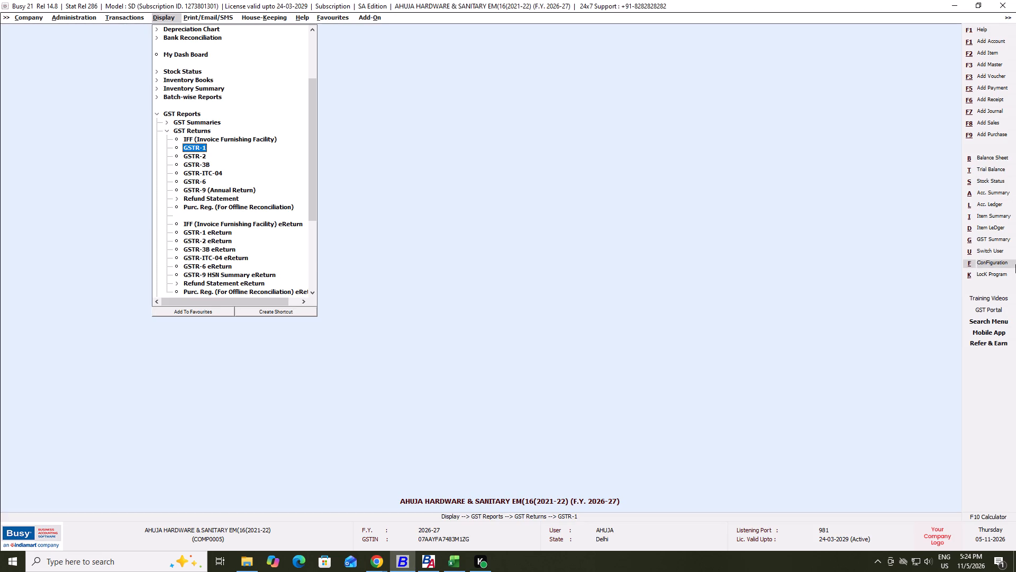
Open the GSTR-1 eReturn from the GST Returns group and choose JSON as the report to generate.
{"action": "key", "text": "Down"}
{"action": "key", "text": "Down"}
{"action": "key", "text": "Down"}
{"action": "key", "text": "Down"}
{"action": "key", "text": "Down"}
{"action": "key", "text": "Down"}
{"action": "key", "text": "Down"}
{"action": "key", "text": "Down"}
{"action": "key", "text": "Down"}
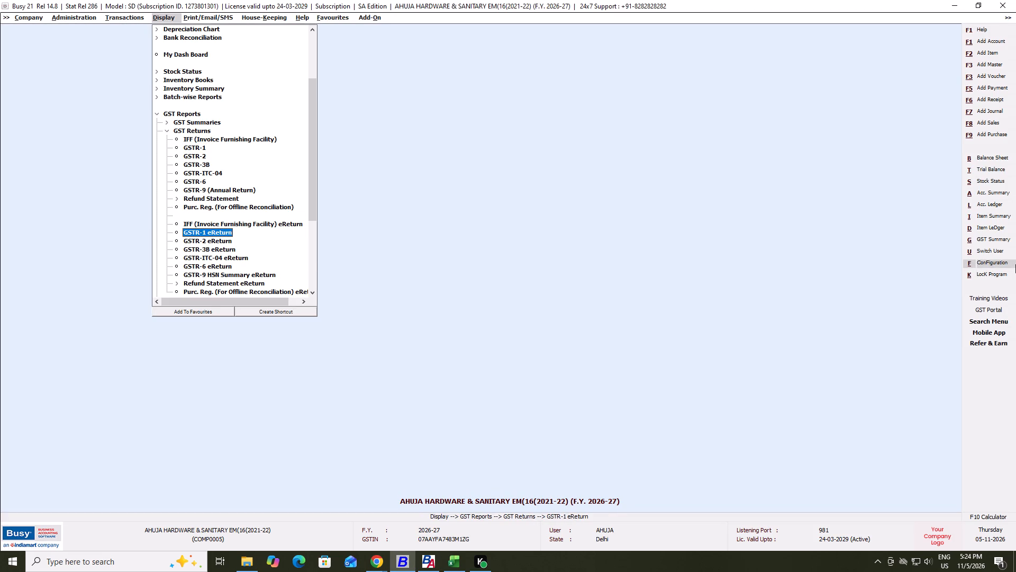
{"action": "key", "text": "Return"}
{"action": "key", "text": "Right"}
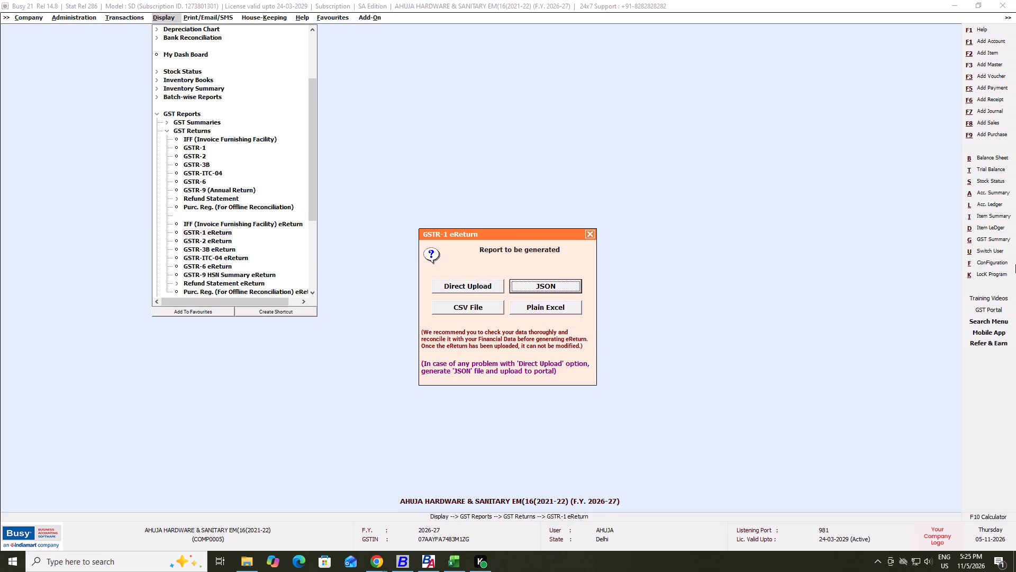
Confirm JSON as the GSTR-1 eReturn format and set its period from 01-10-2026 to 31-10-2026.
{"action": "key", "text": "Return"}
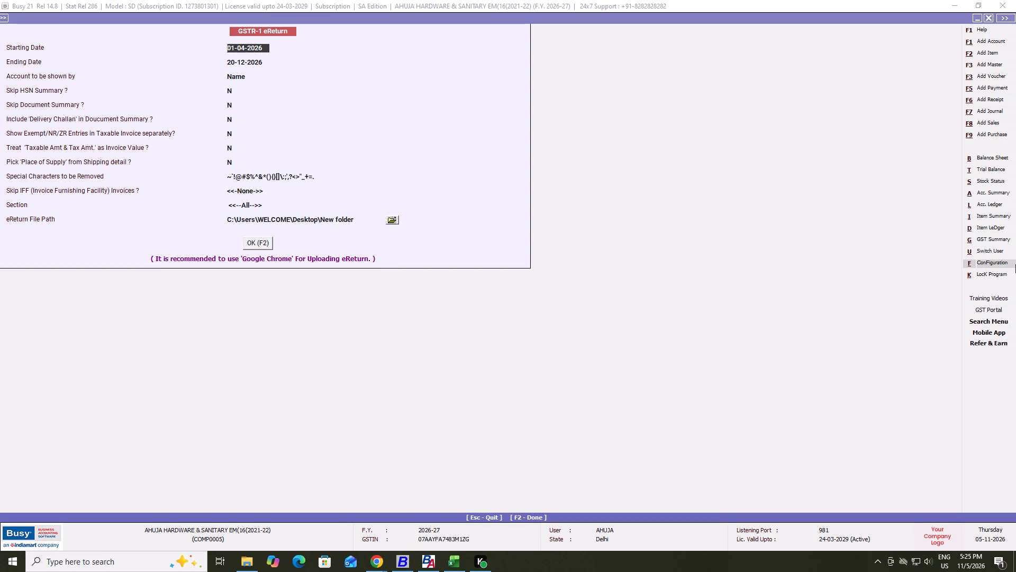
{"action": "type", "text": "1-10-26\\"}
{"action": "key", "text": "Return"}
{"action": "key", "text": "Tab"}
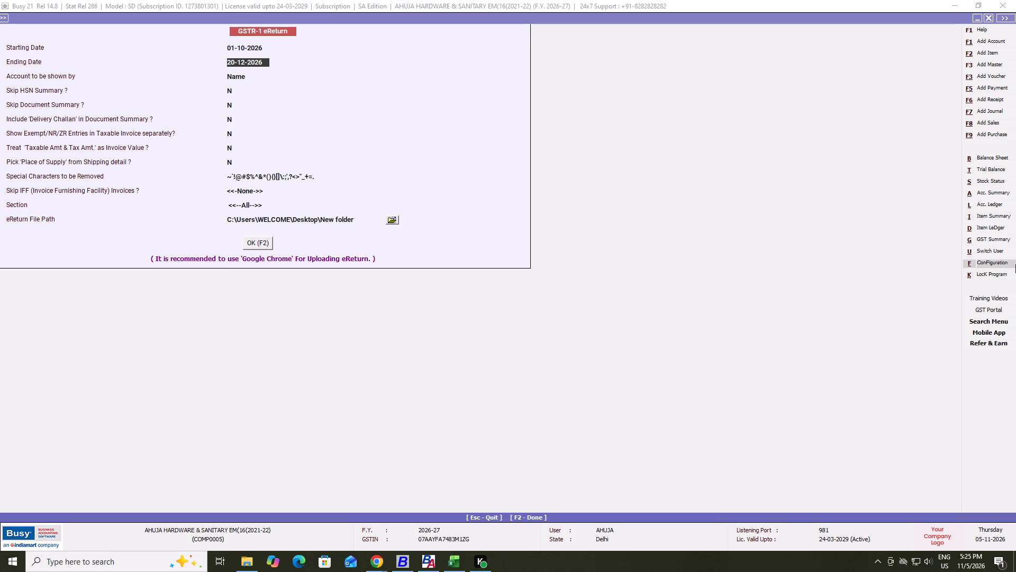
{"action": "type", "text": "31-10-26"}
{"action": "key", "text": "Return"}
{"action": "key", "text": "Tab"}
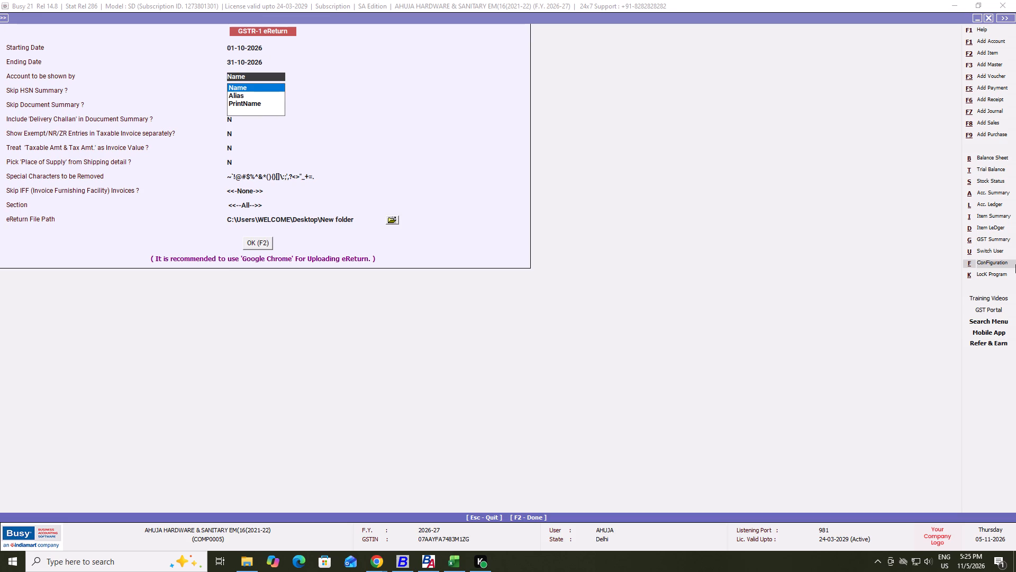
Accept accounts shown by Name, all yes/no options at N, the default special characters, IFF invoice skipping at None, and Section at All.
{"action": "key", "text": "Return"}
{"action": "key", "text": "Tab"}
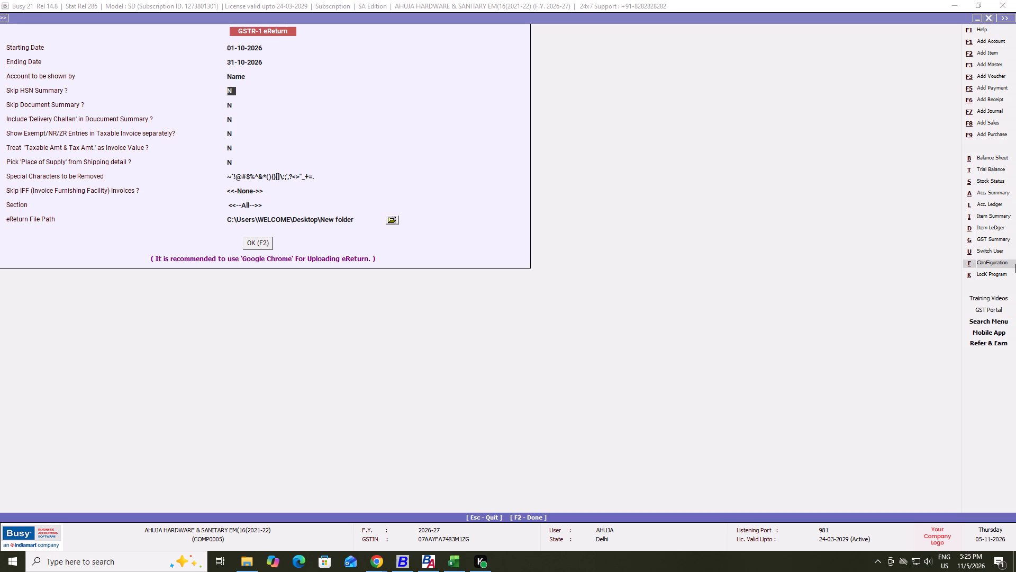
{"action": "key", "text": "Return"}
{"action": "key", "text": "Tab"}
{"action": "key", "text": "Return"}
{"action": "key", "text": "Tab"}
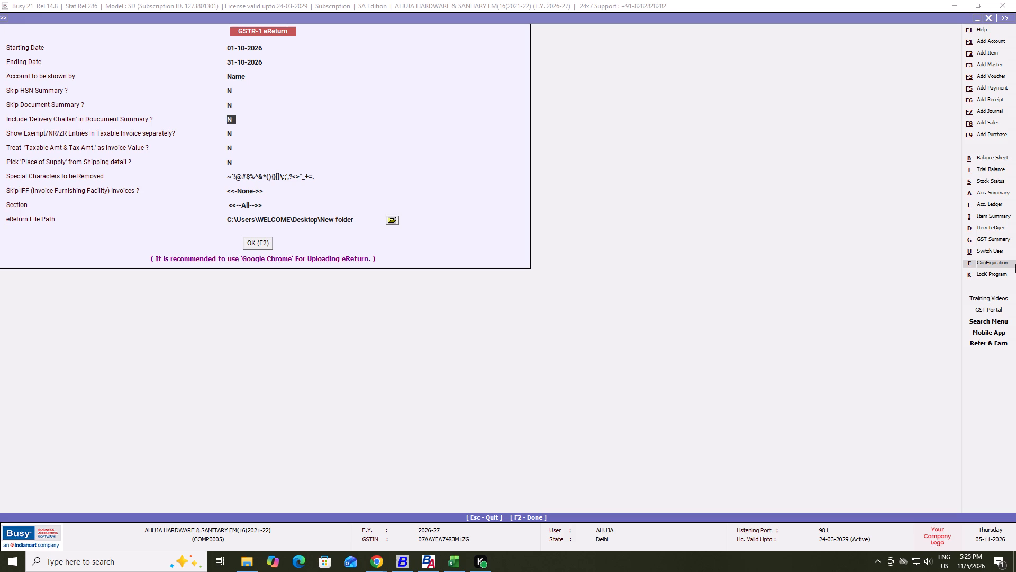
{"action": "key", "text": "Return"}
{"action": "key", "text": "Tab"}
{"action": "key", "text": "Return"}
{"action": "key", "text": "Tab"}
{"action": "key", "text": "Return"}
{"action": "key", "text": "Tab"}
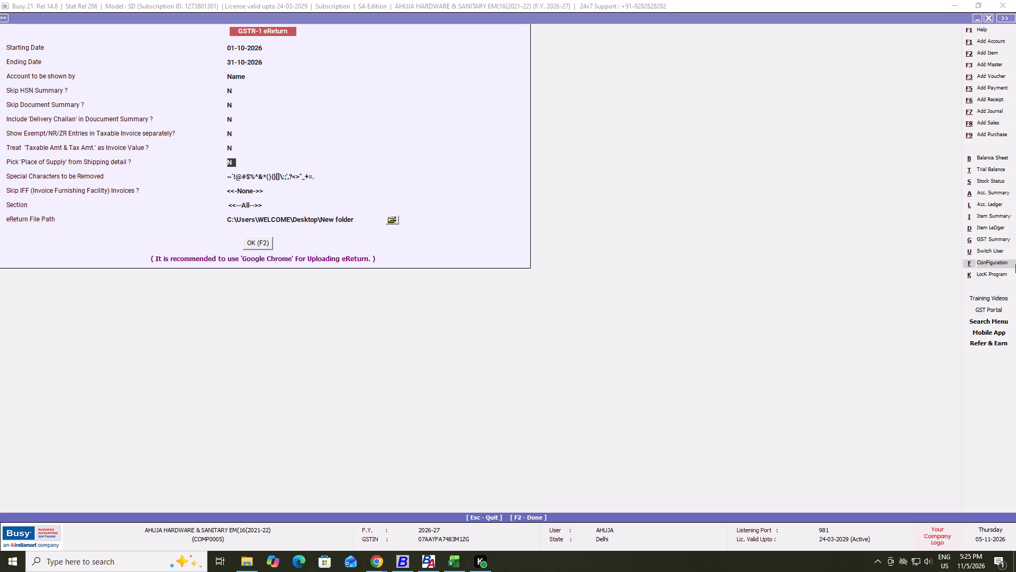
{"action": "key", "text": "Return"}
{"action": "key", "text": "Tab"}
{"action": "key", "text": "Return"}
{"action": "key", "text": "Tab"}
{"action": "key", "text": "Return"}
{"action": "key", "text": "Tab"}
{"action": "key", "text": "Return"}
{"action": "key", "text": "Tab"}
Set the eReturn file path to the Desktop folder under This PC and generate the GSTR-1 JSON file.
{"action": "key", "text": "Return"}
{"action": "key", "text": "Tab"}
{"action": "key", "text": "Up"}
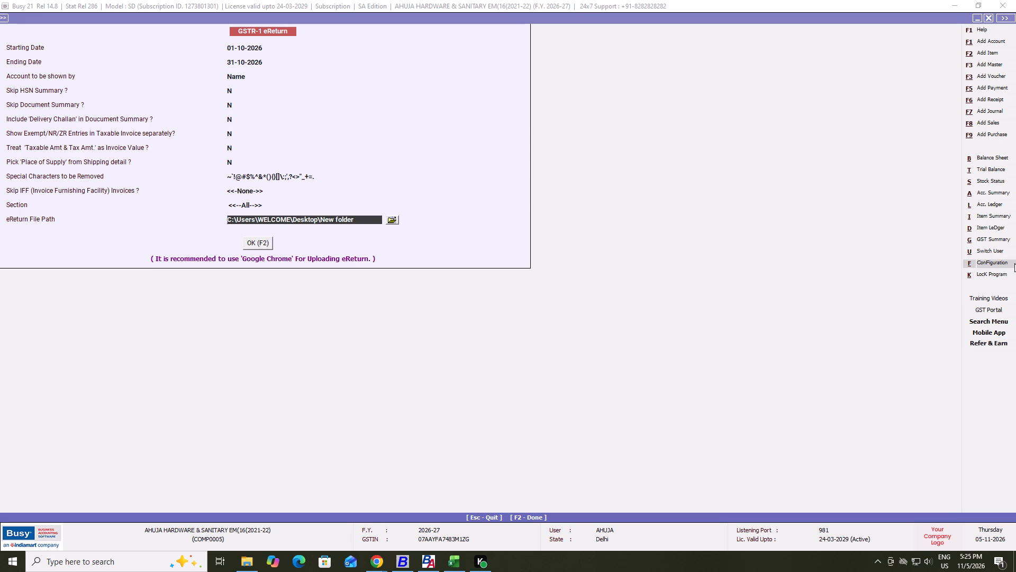
{"action": "left_click", "coordinate": [391, 217]}
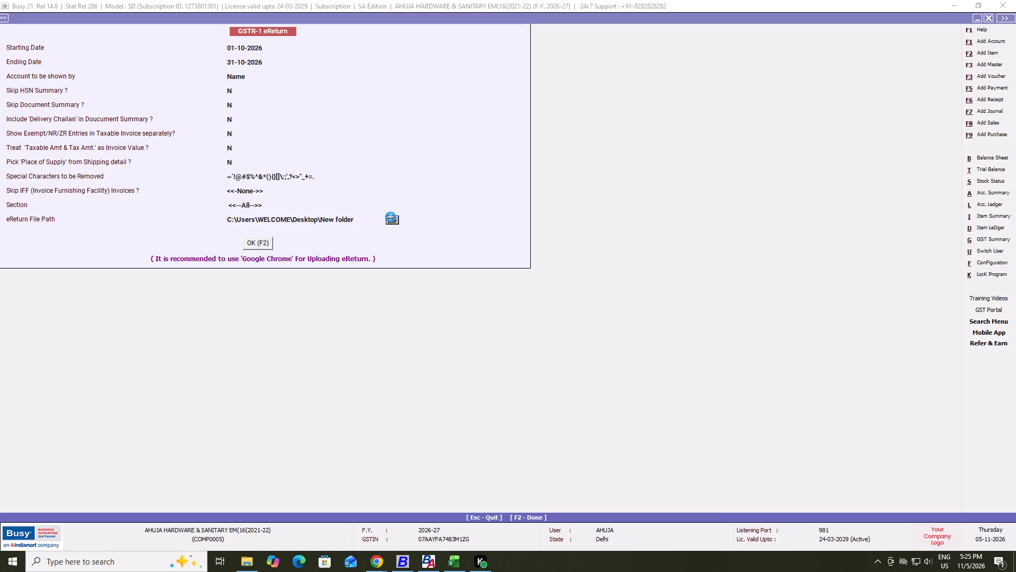
{"action": "left_click", "coordinate": [477, 247]}
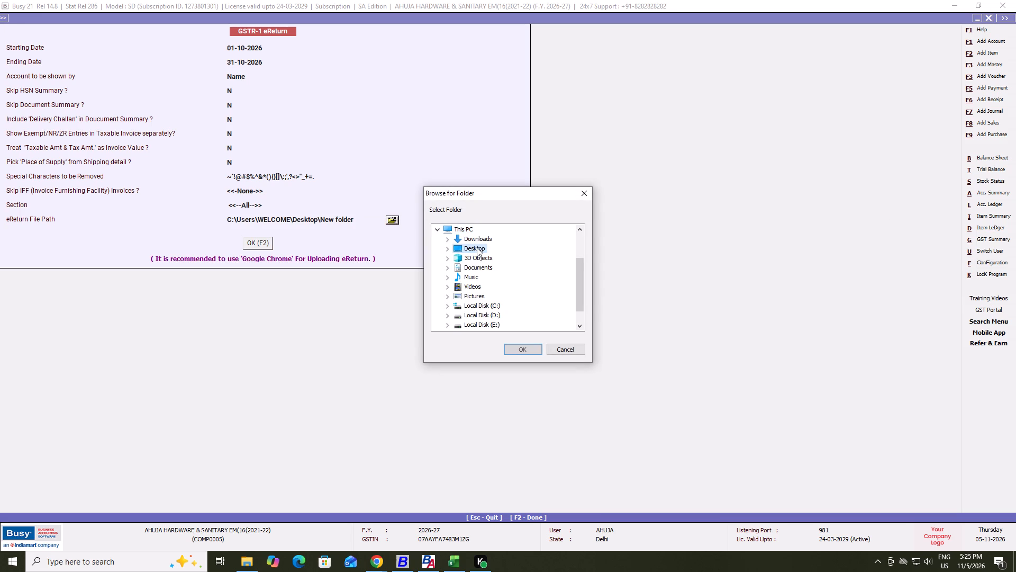
{"action": "left_click", "coordinate": [528, 350]}
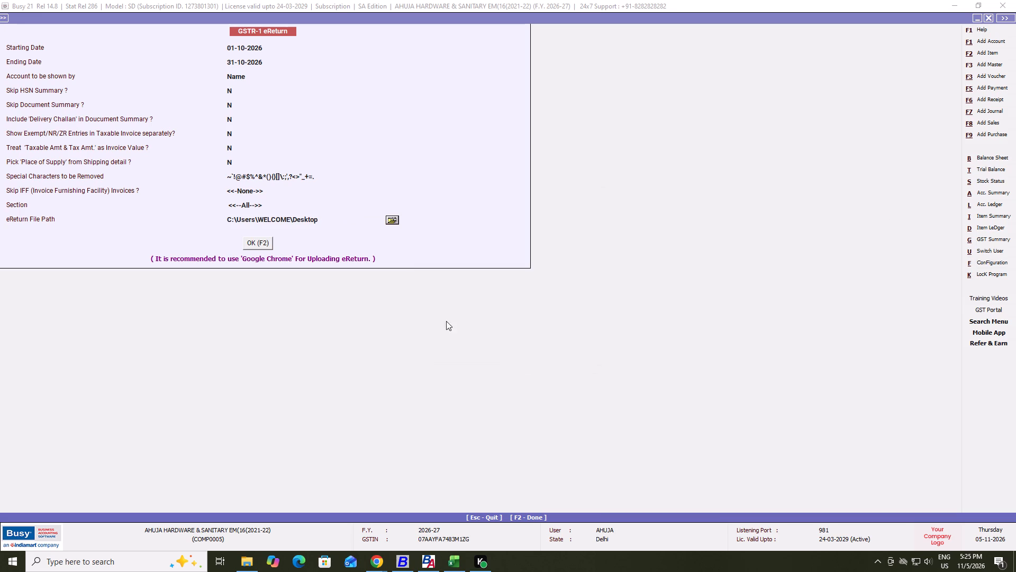
{"action": "left_click", "coordinate": [267, 243]}
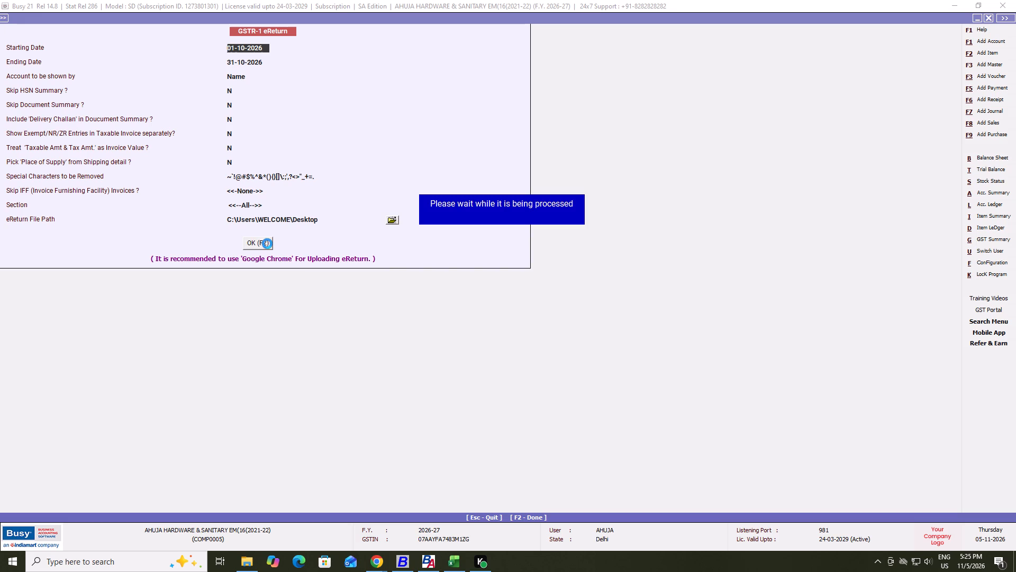
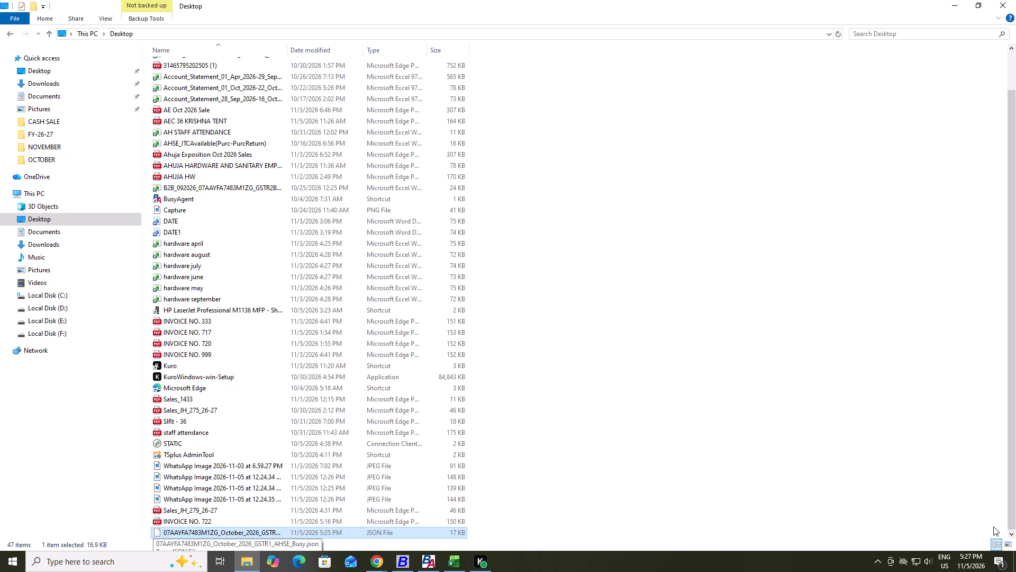
Select the Sales_JH_279_26-27 PDF in the Desktop folder instead of the October 2026 GSTR-1 JSON file.
{"action": "key", "text": "Up"}
{"action": "key", "text": "Up"}
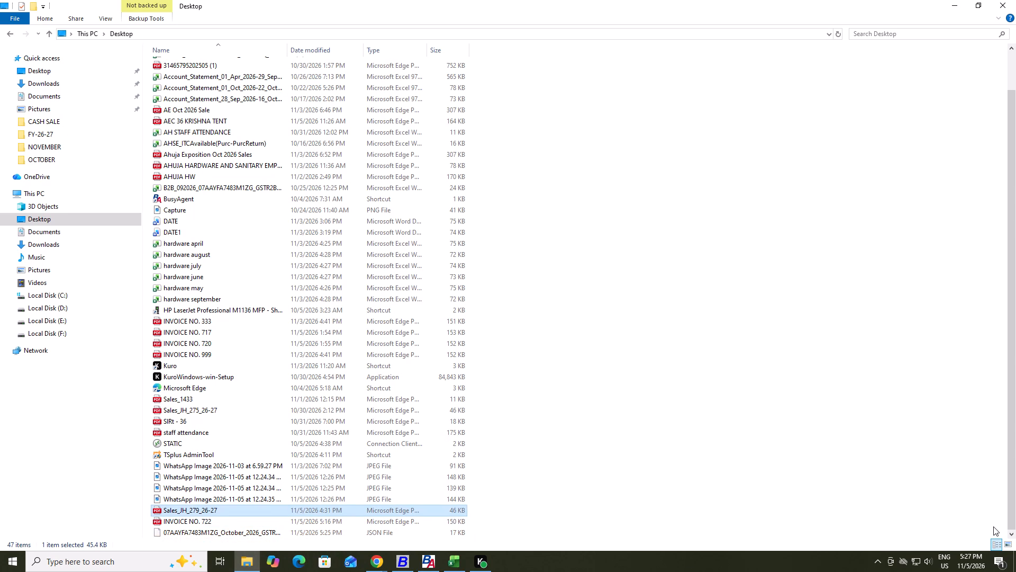
Find the October 2026 GSTR-1 JSON file among the Desktop files.
{"action": "key", "text": "Down"}
{"action": "key", "text": "Down"}
{"action": "key", "text": "Down"}
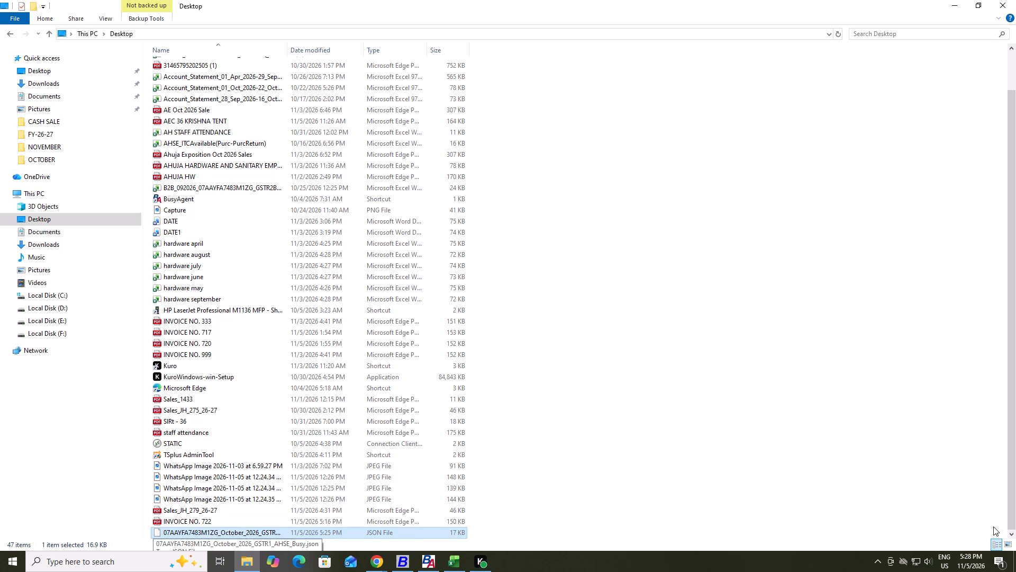
{"action": "key", "text": "alt+Tab"}
{"action": "key", "text": "alt+Tab"}
{"action": "key", "text": "alt+Tab"}
{"action": "key", "text": "alt+Tab"}
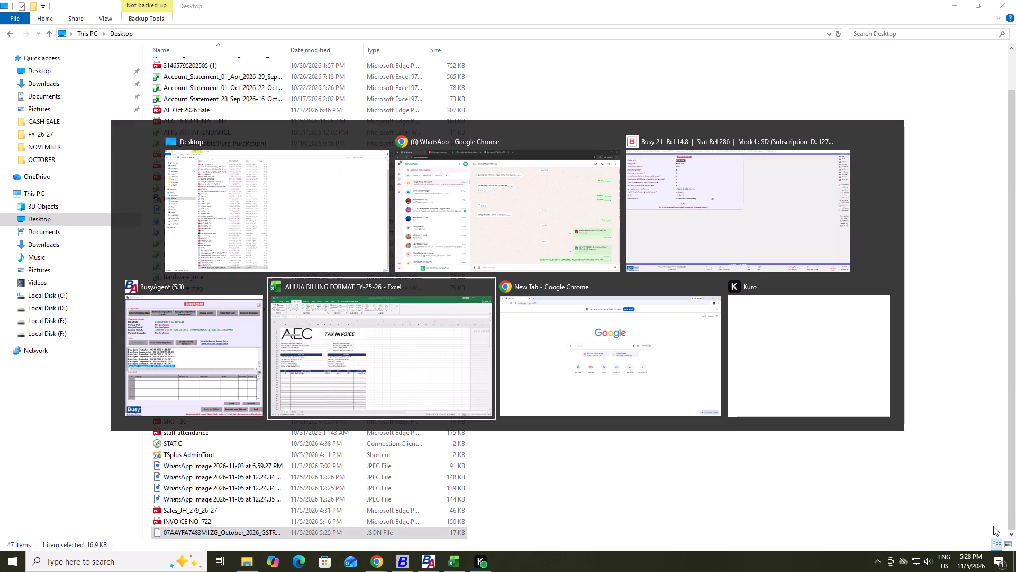
{"action": "key", "text": "alt+shift+Tab"}
{"action": "key", "text": "alt+shift+Tab"}
{"action": "key", "text": "alt+shift+Tab"}
{"action": "key", "text": "alt+shift+Tab"}
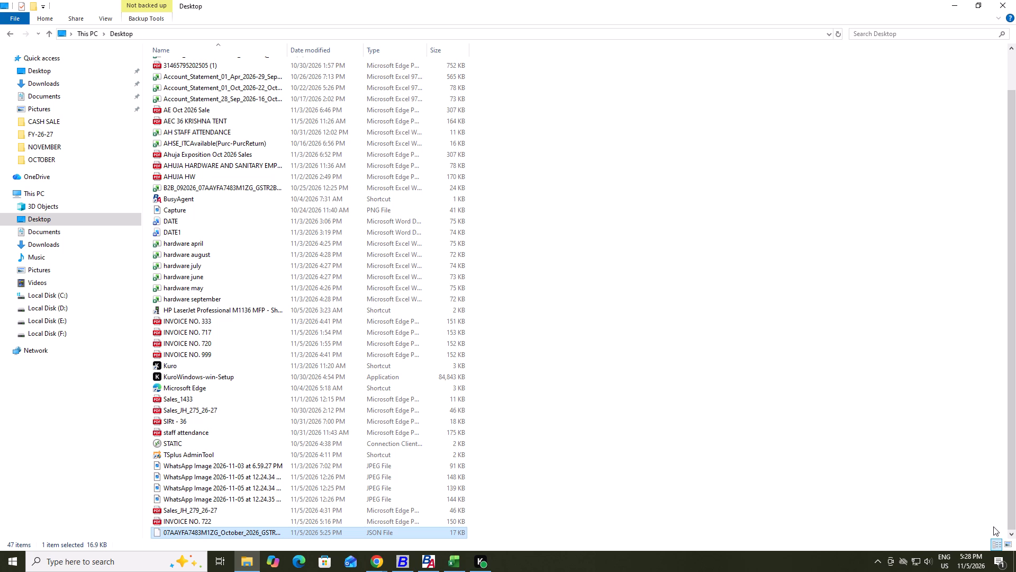
Look through the Desktop files and open the AHSE_ITCAvailable(Purc-PurcReturn) workbook.
{"action": "key", "text": "Up"}
{"action": "key", "text": "Up"}
{"action": "key", "text": "Up"}
{"action": "key", "text": "Up"}
{"action": "key", "text": "Up"}
{"action": "key", "text": "Up"}
{"action": "key", "text": "Up"}
{"action": "key", "text": "Up"}
{"action": "key", "text": "Up"}
{"action": "key", "text": "Up"}
{"action": "key", "text": "Up"}
{"action": "key", "text": "Up"}
{"action": "key", "text": "Up"}
{"action": "key", "text": "Up"}
{"action": "key", "text": "Up"}
{"action": "key", "text": "Up"}
{"action": "key", "text": "Up"}
{"action": "key", "text": "Up"}
{"action": "key", "text": "Up"}
{"action": "key", "text": "Up"}
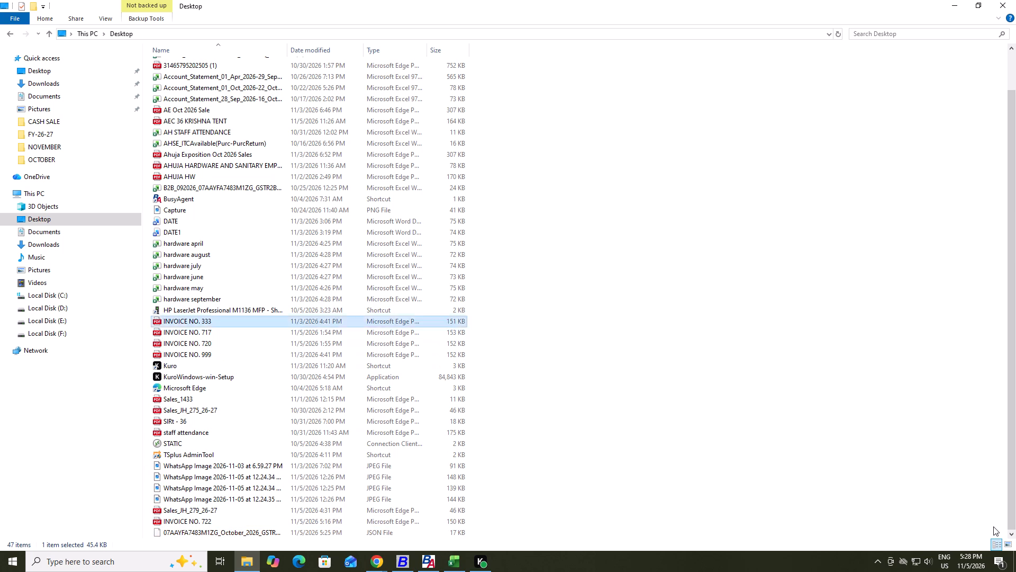
{"action": "key", "text": "Down"}
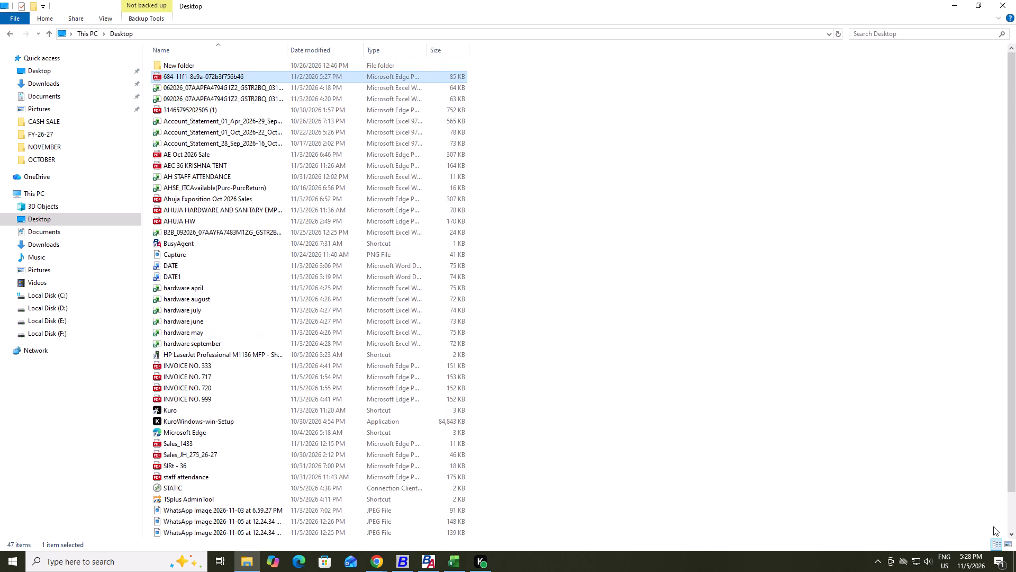
{"action": "key", "text": "Down"}
{"action": "key", "text": "Down"}
{"action": "key", "text": "Down"}
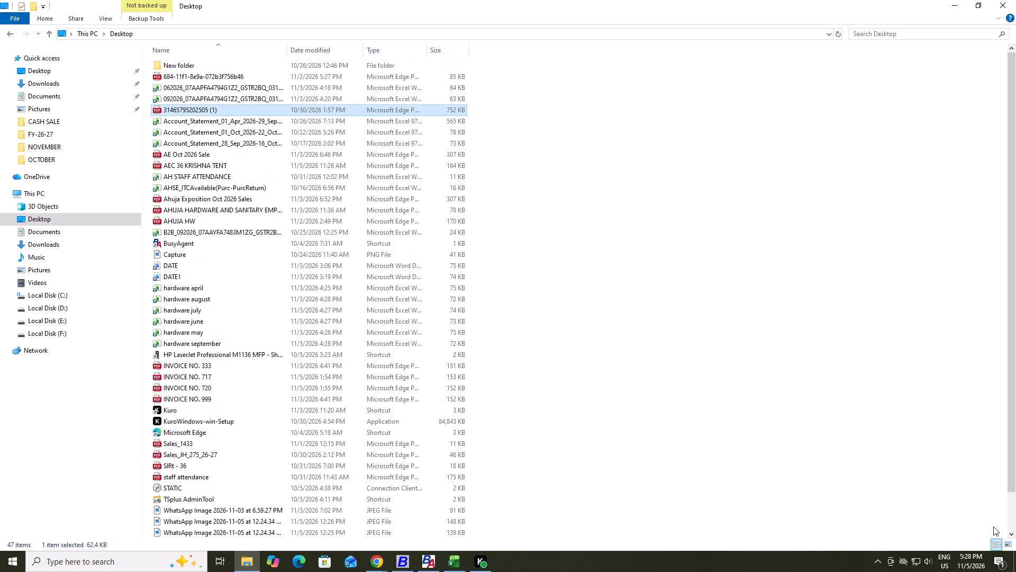
{"action": "key", "text": "Down"}
{"action": "key", "text": "Down"}
{"action": "key", "text": "Down"}
{"action": "key", "text": "Down"}
{"action": "key", "text": "Down"}
{"action": "key", "text": "Down"}
{"action": "key", "text": "Down"}
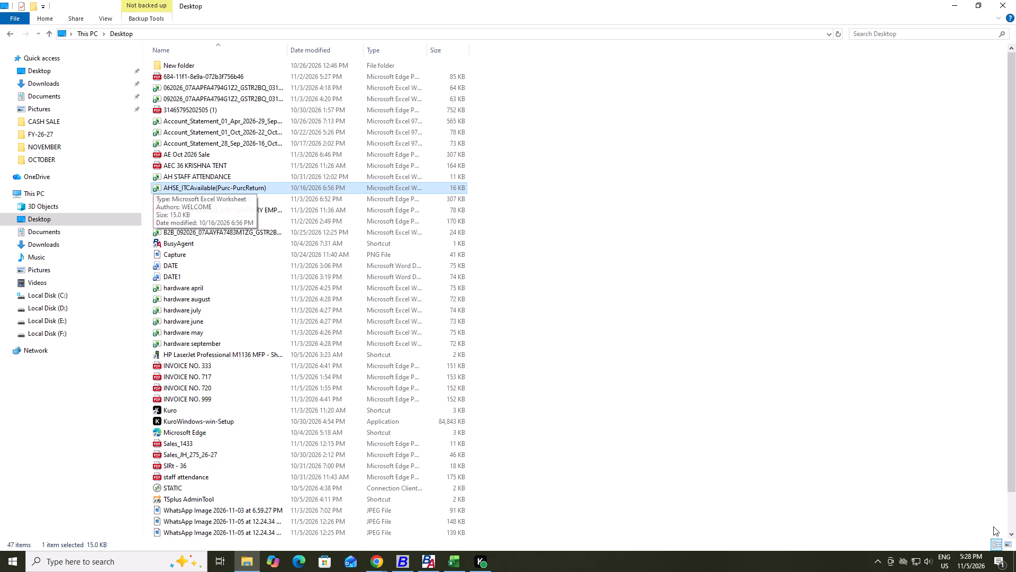
{"action": "key", "text": "Return"}
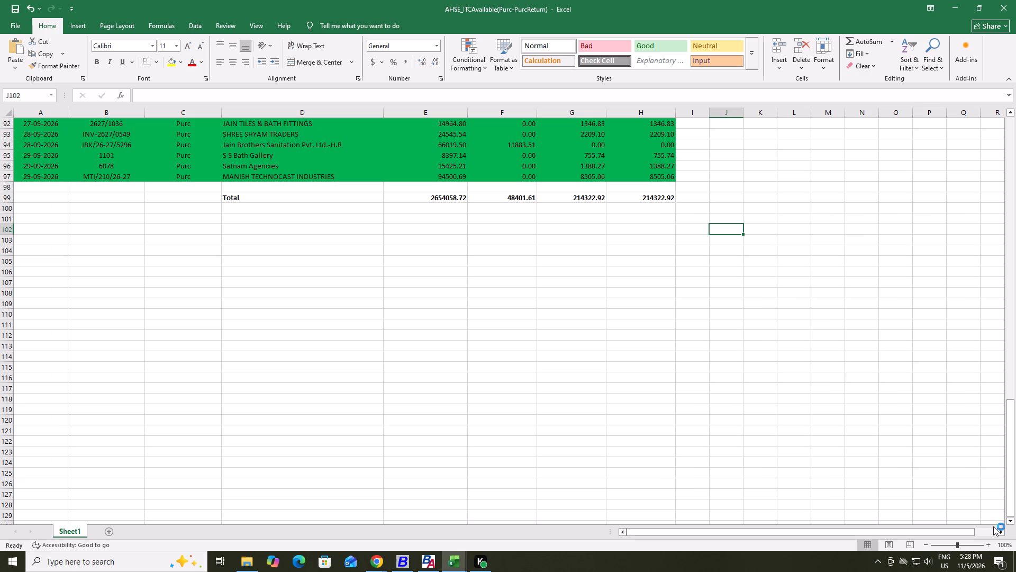
Examine the ITC Available purchase list from its total row up to the report heading and period, and close the workbook.
{"action": "key", "text": "Left"}
{"action": "key", "text": "Up"}
{"action": "key", "text": "Up"}
{"action": "key", "text": "Left"}
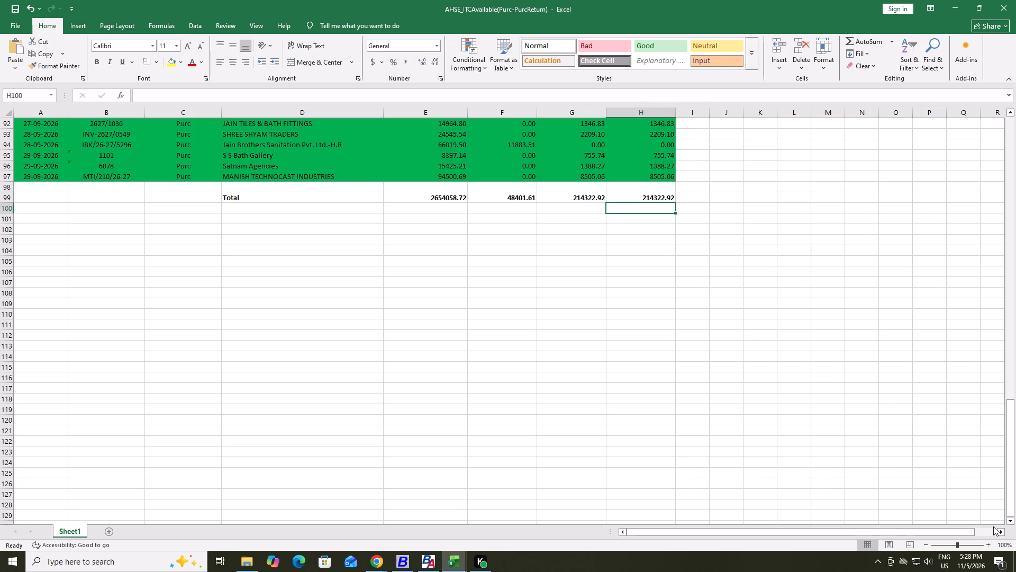
{"action": "key", "text": "Right"}
{"action": "key", "text": "Up"}
{"action": "key", "text": "Left"}
{"action": "key", "text": "Up"}
{"action": "key", "text": "Right"}
{"action": "key", "text": "Up"}
{"action": "key", "text": "Up"}
{"action": "key", "text": "Up"}
{"action": "key", "text": "Up"}
{"action": "key", "text": "Up"}
{"action": "key", "text": "Up"}
{"action": "key", "text": "Up"}
{"action": "key", "text": "Up"}
{"action": "key", "text": "Up"}
{"action": "key", "text": "Up"}
{"action": "key", "text": "Up"}
{"action": "key", "text": "Up"}
{"action": "key", "text": "Up"}
{"action": "key", "text": "Up"}
{"action": "key", "text": "Up"}
{"action": "key", "text": "Up"}
{"action": "key", "text": "Up"}
{"action": "key", "text": "Up"}
{"action": "key", "text": "Up"}
{"action": "key", "text": "Up"}
{"action": "key", "text": "Up"}
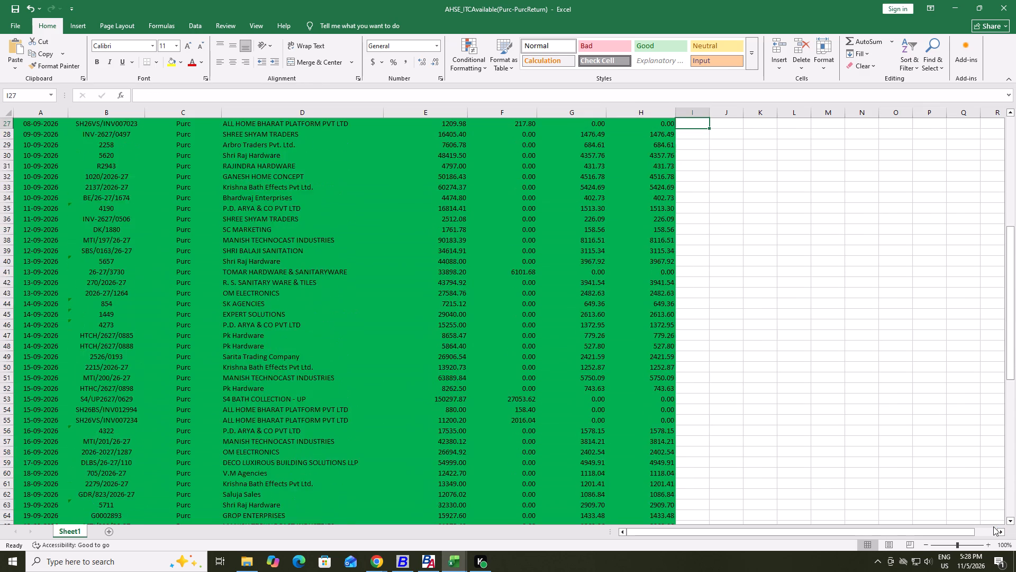
{"action": "key", "text": "Left"}
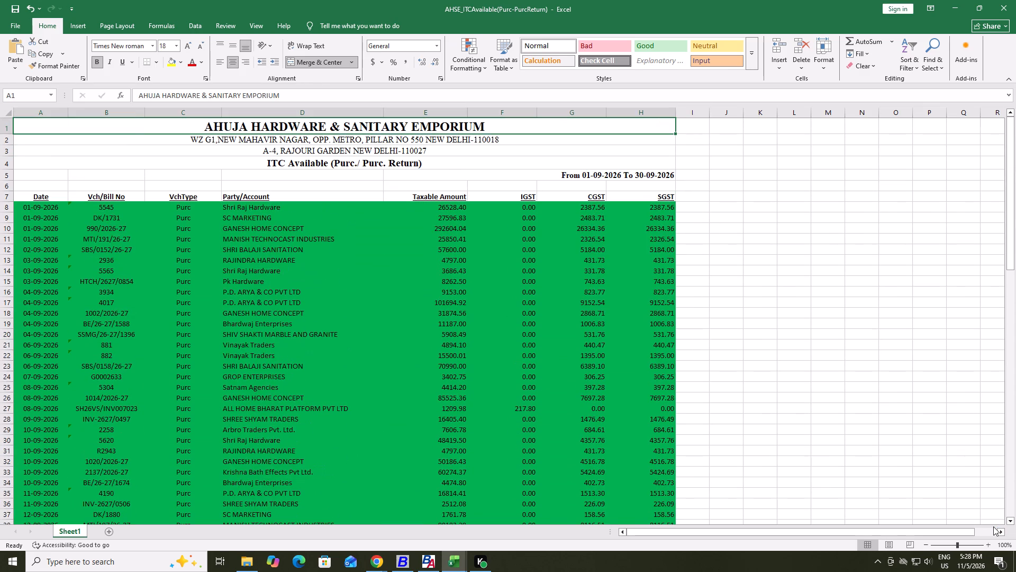
{"action": "key", "text": "Right"}
{"action": "key", "text": "Left"}
{"action": "key", "text": "Right"}
{"action": "key", "text": "Left"}
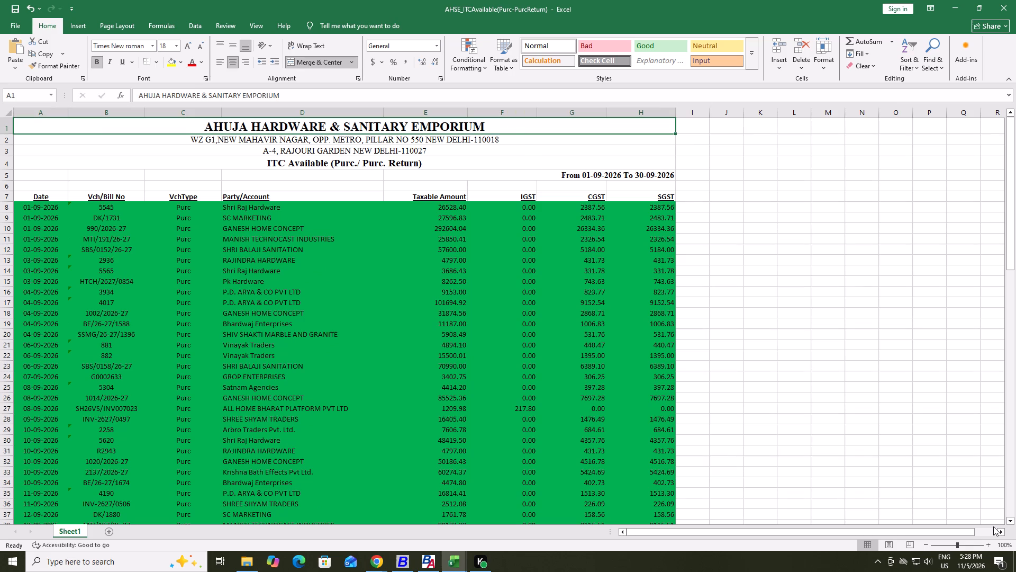
{"action": "key", "text": "ctrl+w"}
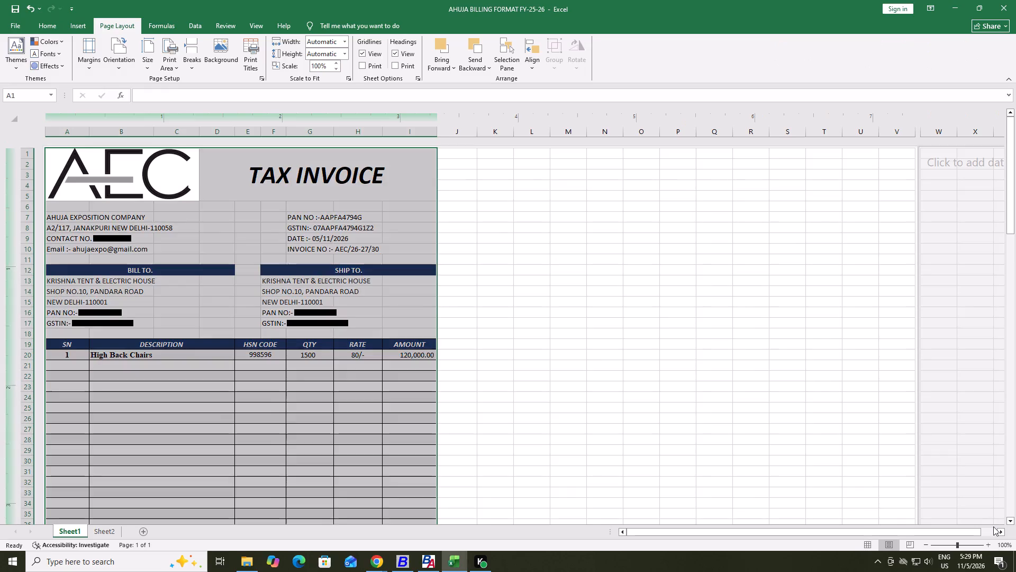
Switch to Busy, leave the open GSTR-1 eReturn form, and choose Plain Excel as the report to generate instead.
{"action": "key", "text": "Right"}
{"action": "key", "text": "alt+Tab"}
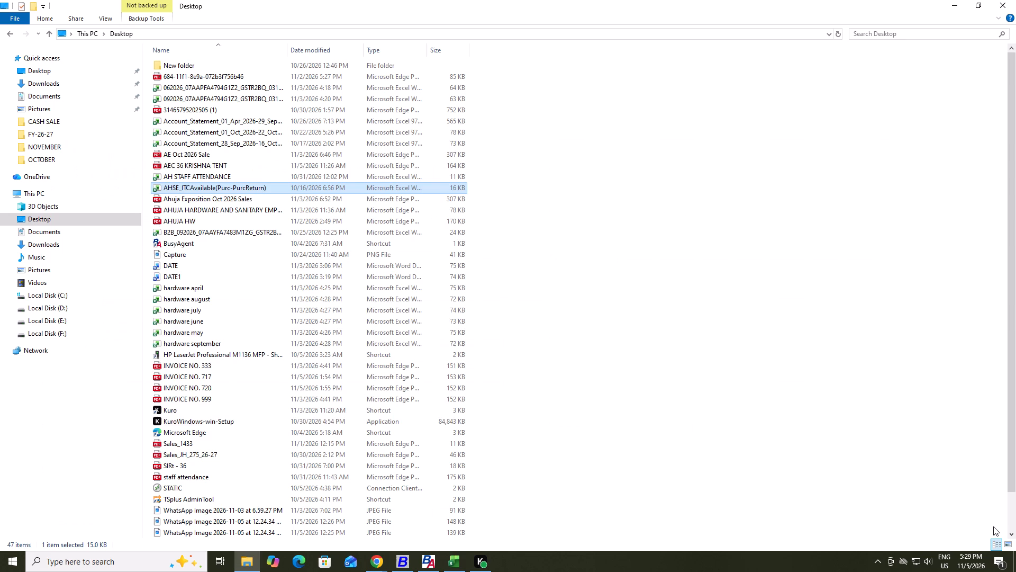
{"action": "key", "text": "alt+Tab"}
{"action": "key", "text": "alt+Tab"}
{"action": "key", "text": "alt+Left"}
{"action": "key", "text": "alt+Left"}
{"action": "key", "text": "alt+Tab"}
{"action": "key", "text": "alt+Tab"}
{"action": "key", "text": "alt+Tab"}
{"action": "key", "text": "alt+Tab"}
{"action": "key", "text": "alt+Left"}
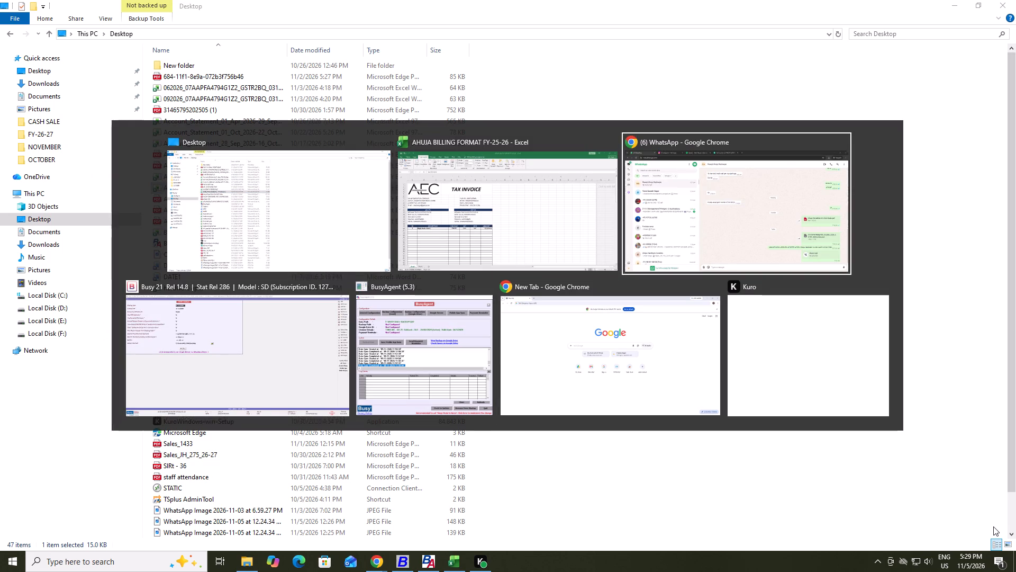
{"action": "key", "text": "alt+Left"}
{"action": "key", "text": "alt+Right"}
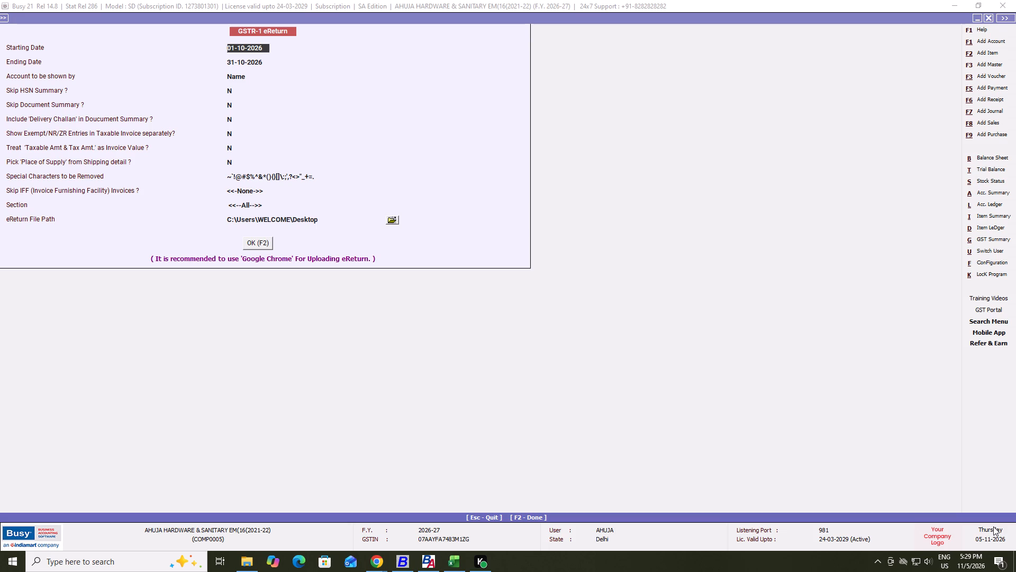
{"action": "key", "text": "Escape"}
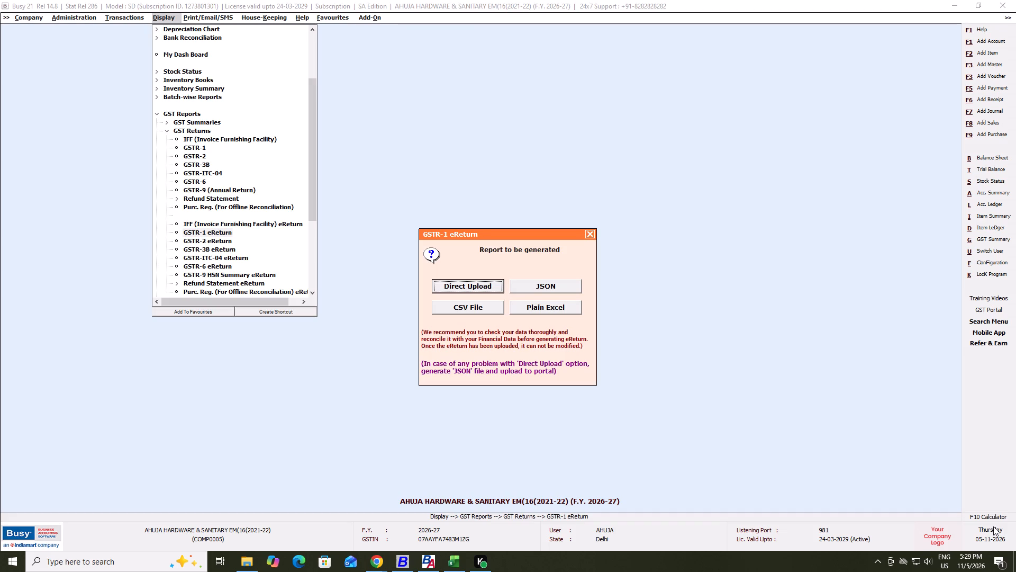
{"action": "key", "text": "Right"}
{"action": "key", "text": "Right"}
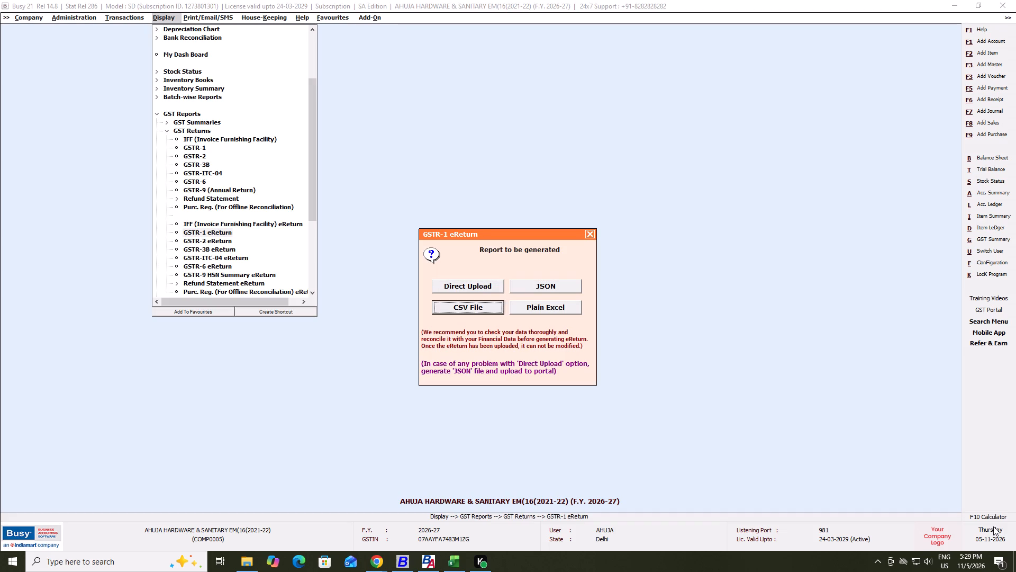
{"action": "key", "text": "Right"}
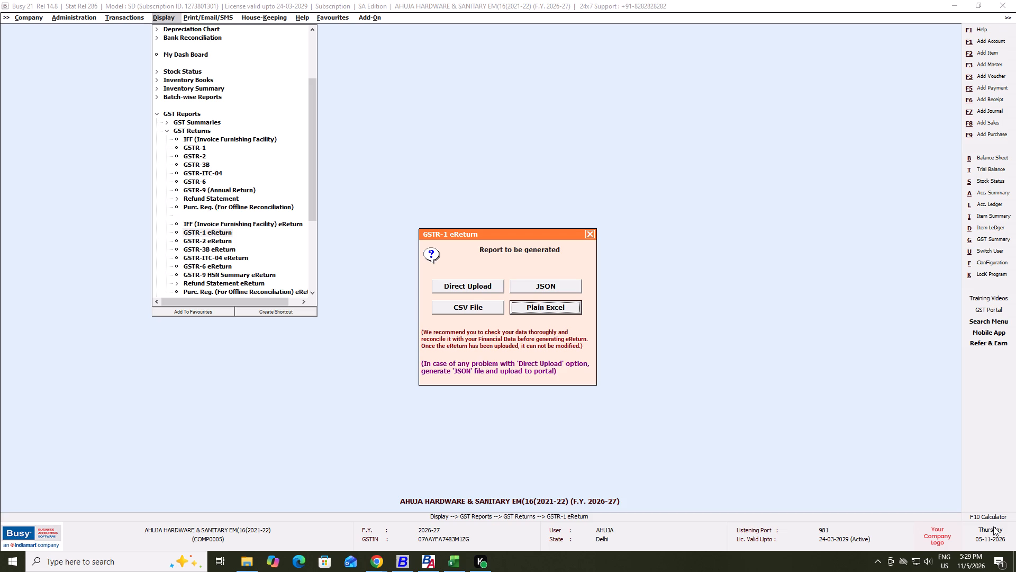
{"action": "key", "text": "Return"}
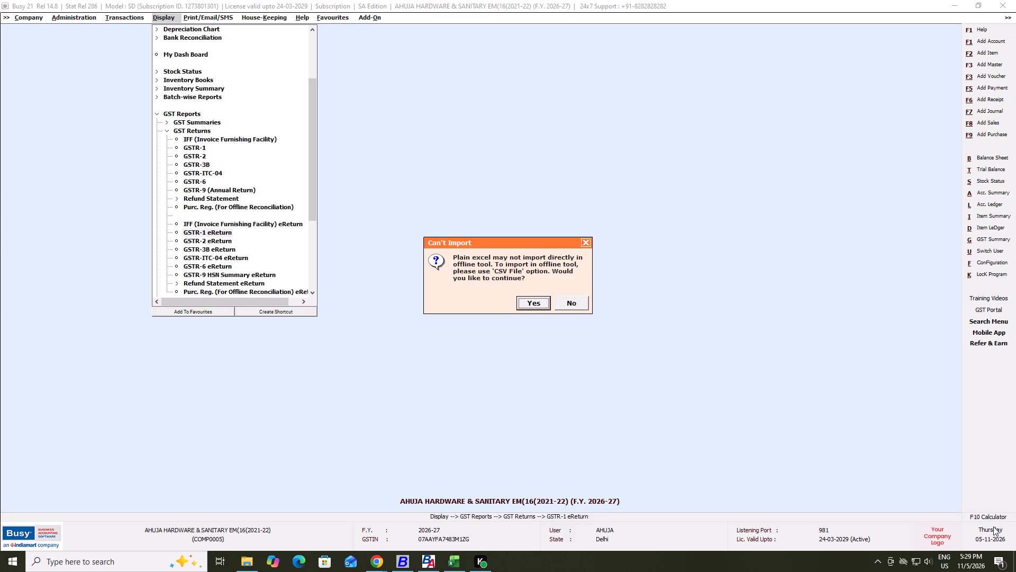
{"action": "key", "text": "Return"}
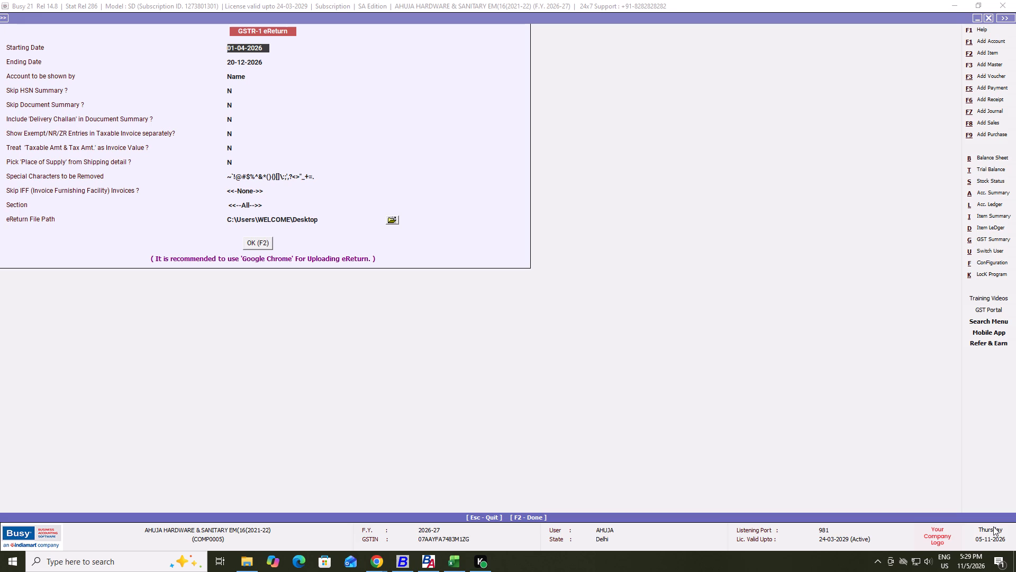
Switch to the Desktop folder in File Explorer and look through its existing files.
{"action": "key", "text": "alt+Tab"}
{"action": "key", "text": "alt+Tab"}
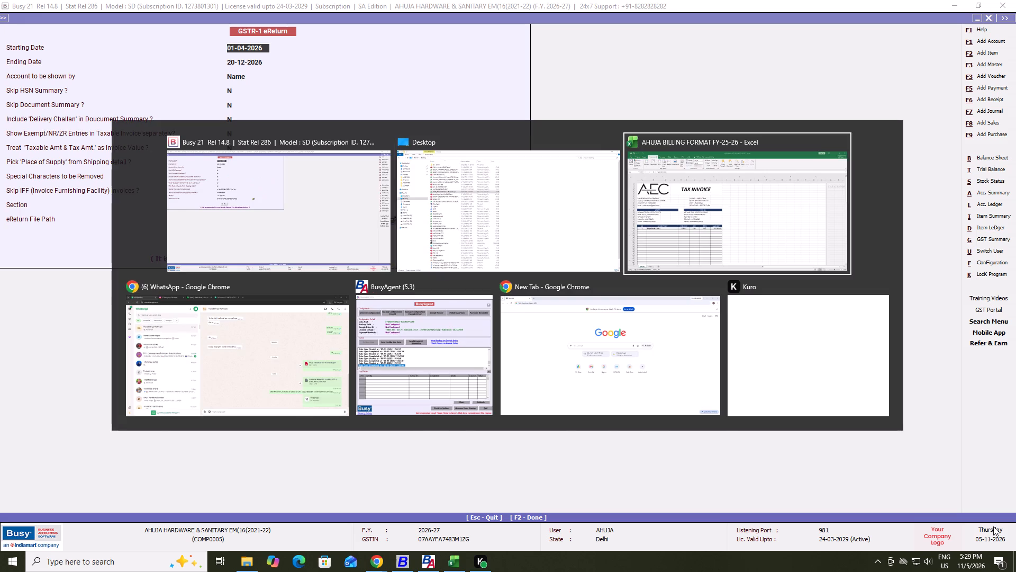
{"action": "key", "text": "alt+Left"}
{"action": "key", "text": "Down"}
{"action": "key", "text": "Down"}
{"action": "key", "text": "Down"}
{"action": "key", "text": "Down"}
{"action": "key", "text": "Down"}
{"action": "key", "text": "Down"}
{"action": "key", "text": "Down"}
{"action": "key", "text": "Down"}
{"action": "key", "text": "Down"}
{"action": "key", "text": "Down"}
{"action": "key", "text": "Down"}
{"action": "key", "text": "Down"}
{"action": "key", "text": "Down"}
{"action": "key", "text": "Down"}
{"action": "key", "text": "Down"}
{"action": "key", "text": "Down"}
{"action": "key", "text": "Down"}
{"action": "key", "text": "Down"}
{"action": "key", "text": "Down"}
{"action": "key", "text": "Down"}
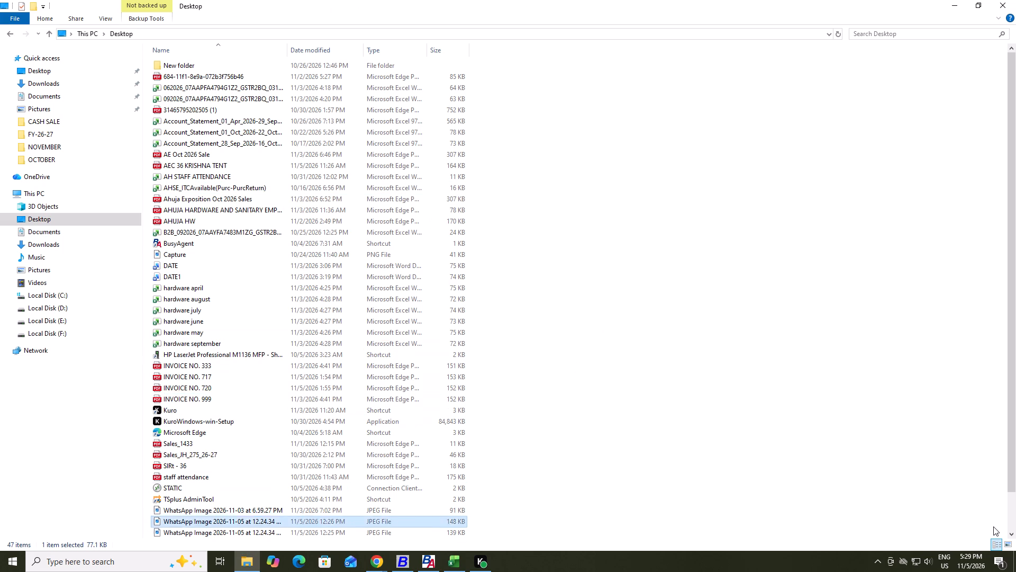
{"action": "key", "text": "Up"}
{"action": "key", "text": "Up"}
{"action": "key", "text": "Up"}
{"action": "key", "text": "Up"}
{"action": "key", "text": "Up"}
{"action": "key", "text": "Up"}
{"action": "key", "text": "Up"}
{"action": "key", "text": "Up"}
{"action": "key", "text": "Up"}
{"action": "key", "text": "Up"}
{"action": "key", "text": "Up"}
{"action": "key", "text": "Up"}
{"action": "key", "text": "Up"}
{"action": "key", "text": "Up"}
{"action": "key", "text": "Up"}
{"action": "key", "text": "Up"}
{"action": "key", "text": "Up"}
{"action": "key", "text": "Up"}
{"action": "key", "text": "Up"}
{"action": "key", "text": "Up"}
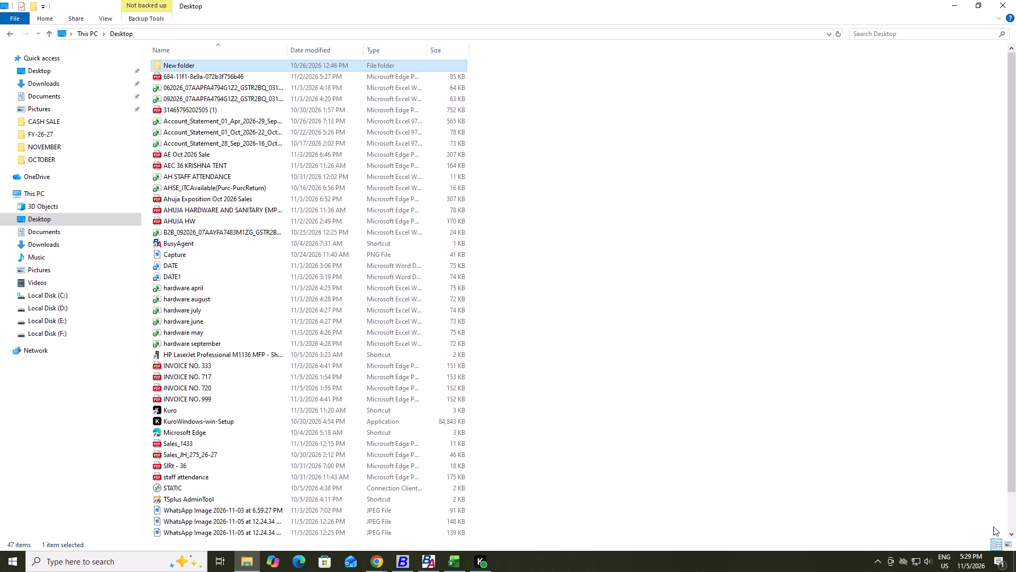
{"action": "key", "text": "Down"}
{"action": "key", "text": "Down"}
Back in Busy, set the GSTR-1 eReturn period from 01-10-2026 to 31-10-2026, keeping accounts shown by Name.
{"action": "key", "text": "alt+Tab"}
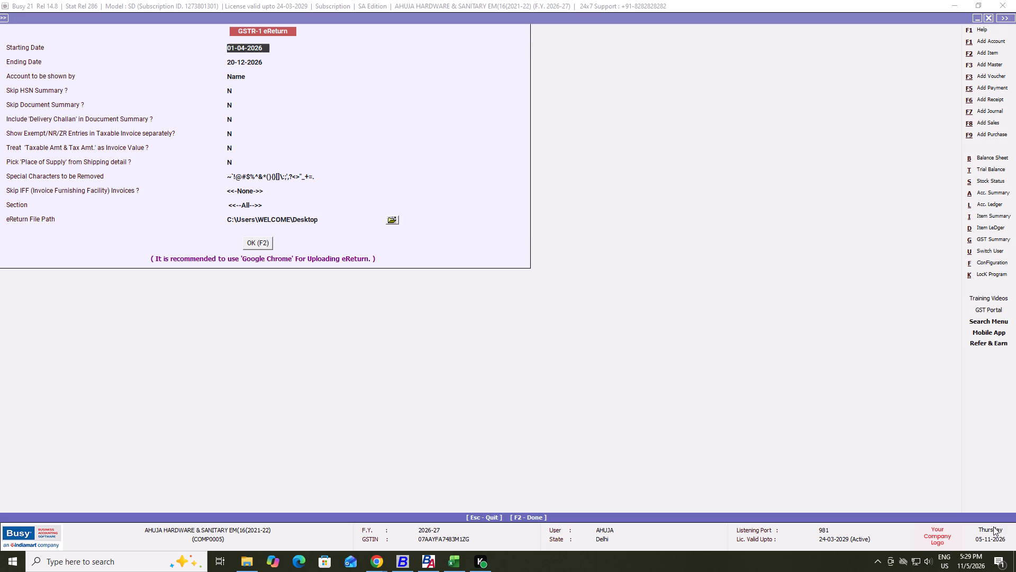
{"action": "key", "text": "Return"}
{"action": "key", "text": "Tab"}
{"action": "key", "text": "shift+Tab"}
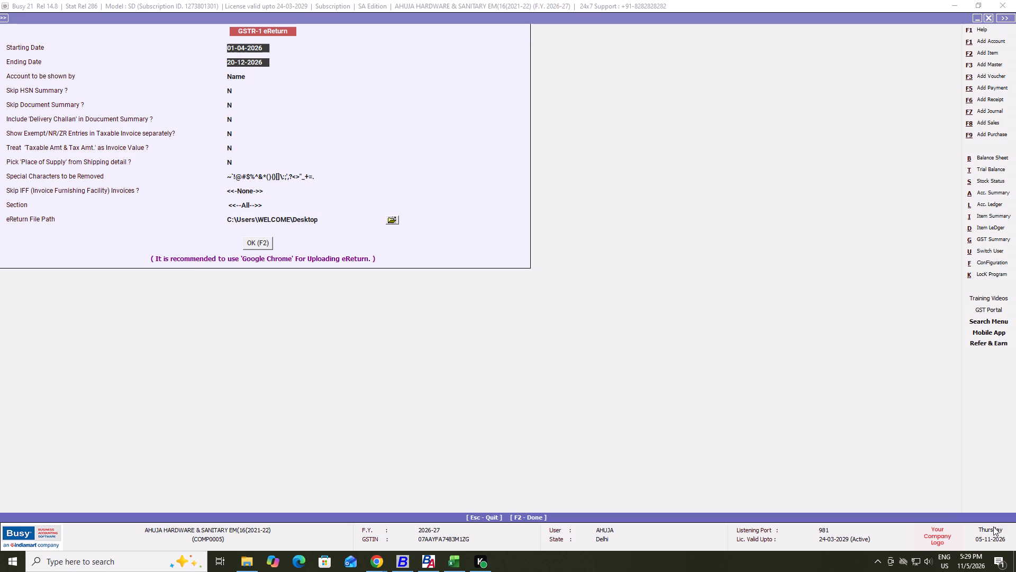
{"action": "type", "text": "1-"}
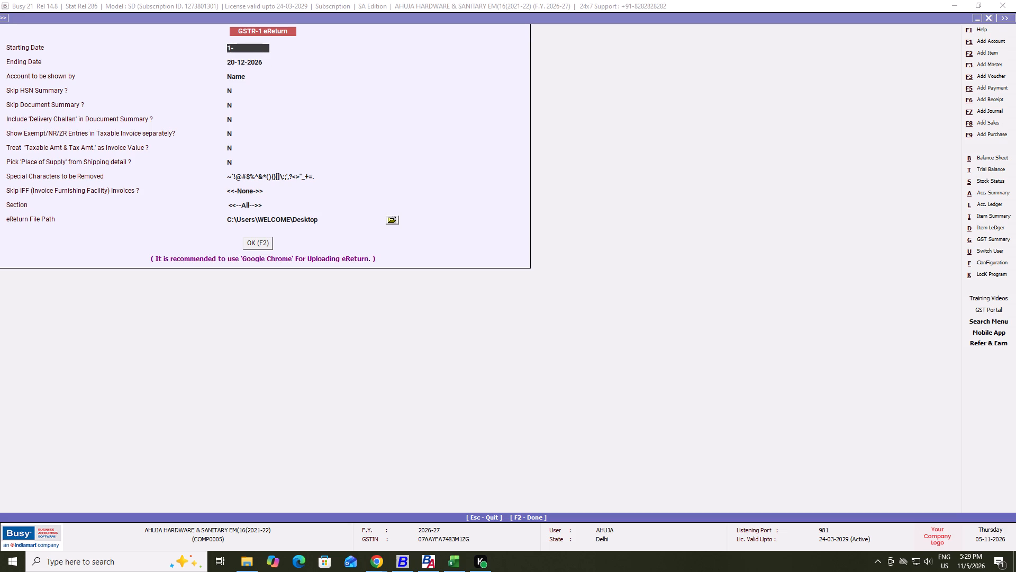
{"action": "type", "text": "10-"}
{"action": "type", "text": "26"}
{"action": "key", "text": "Return"}
{"action": "key", "text": "Tab"}
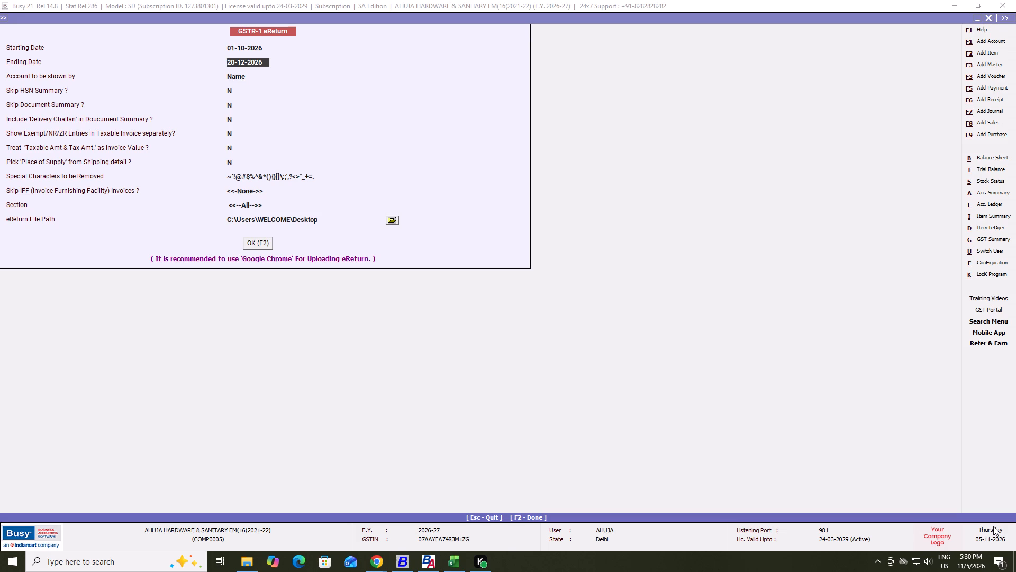
{"action": "type", "text": "31-"}
{"action": "type", "text": "10-26"}
{"action": "key", "text": "Return"}
{"action": "key", "text": "Tab"}
{"action": "key", "text": "Return"}
{"action": "key", "text": "Tab"}
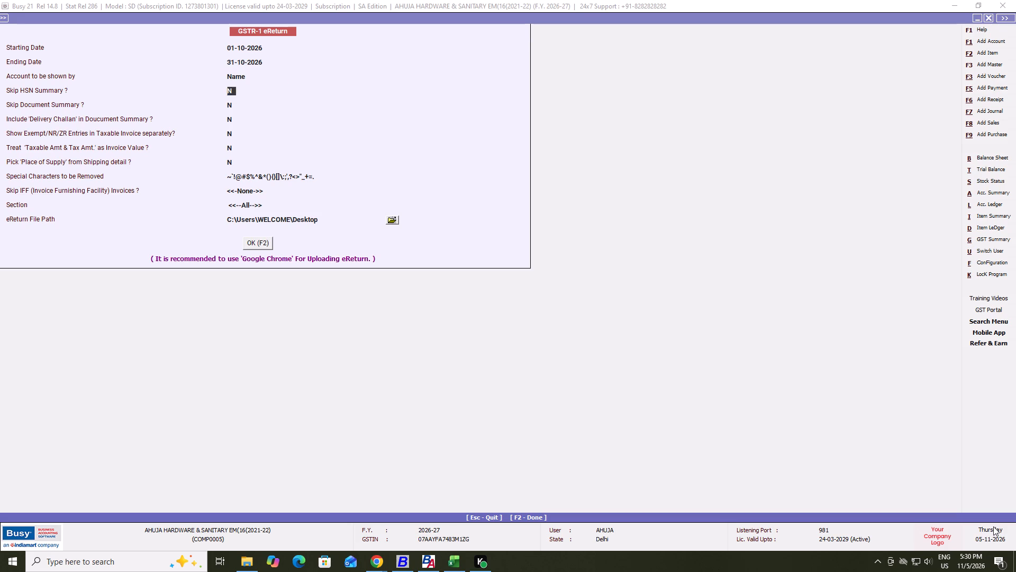
Keep all six skip, include and treatment options at N, the default special characters for removal, and IFF invoice skipping at None.
{"action": "key", "text": "Return"}
{"action": "key", "text": "Tab"}
{"action": "key", "text": "Return"}
{"action": "key", "text": "Tab"}
{"action": "key", "text": "Return"}
{"action": "key", "text": "Tab"}
{"action": "key", "text": "Return"}
{"action": "key", "text": "Tab"}
{"action": "key", "text": "Return"}
{"action": "key", "text": "Tab"}
{"action": "key", "text": "Return"}
{"action": "key", "text": "Tab"}
{"action": "key", "text": "Return"}
{"action": "key", "text": "Tab"}
{"action": "key", "text": "Return"}
{"action": "key", "text": "Tab"}
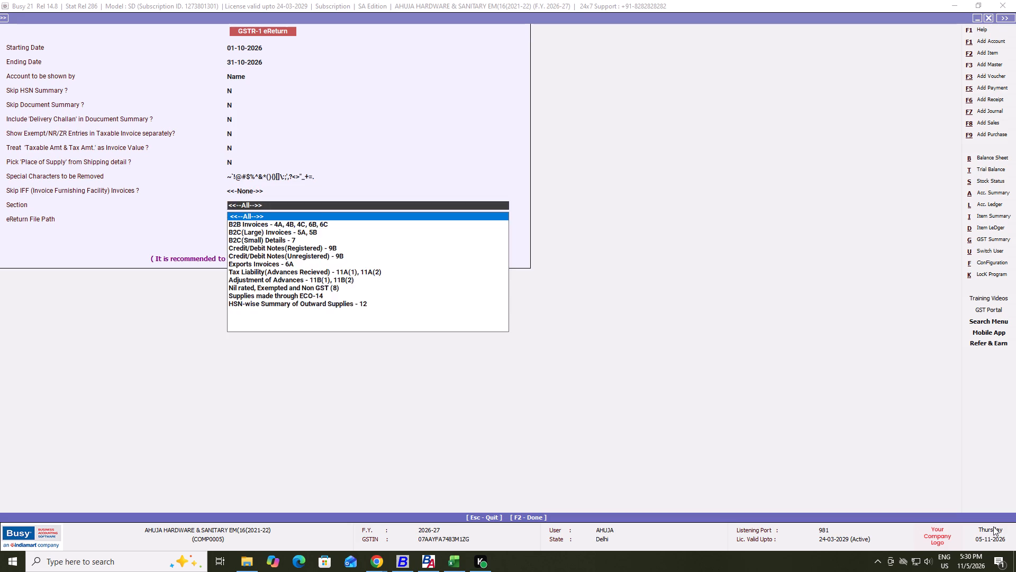
Generate the Plain Excel GSTR-1 eReturn for all sections, with C:\Users\WELCOME\Desktop as the file path.
{"action": "key", "text": "Return"}
{"action": "key", "text": "Tab"}
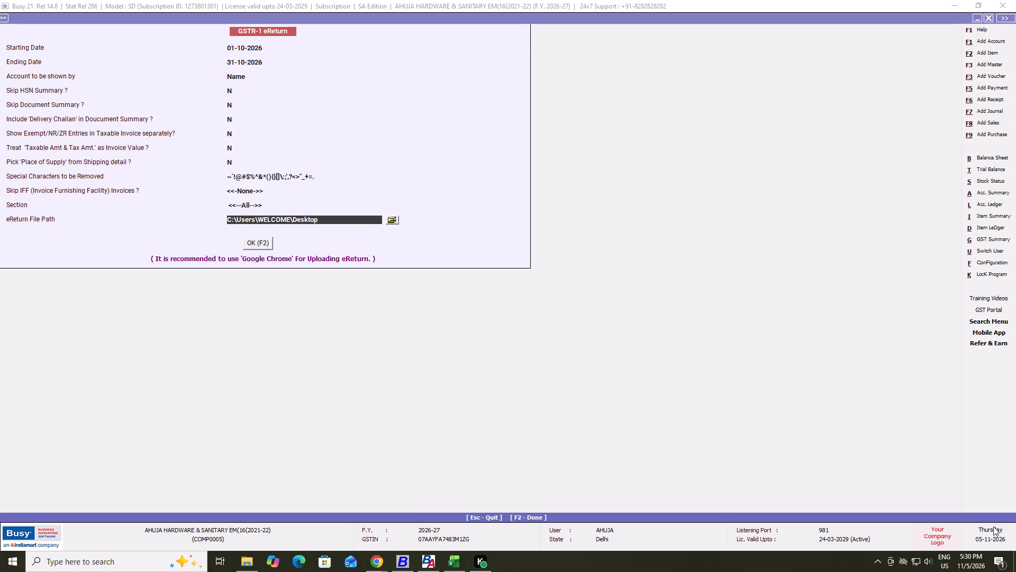
{"action": "key", "text": "Return"}
{"action": "key", "text": "Tab"}
{"action": "key", "text": "Return"}
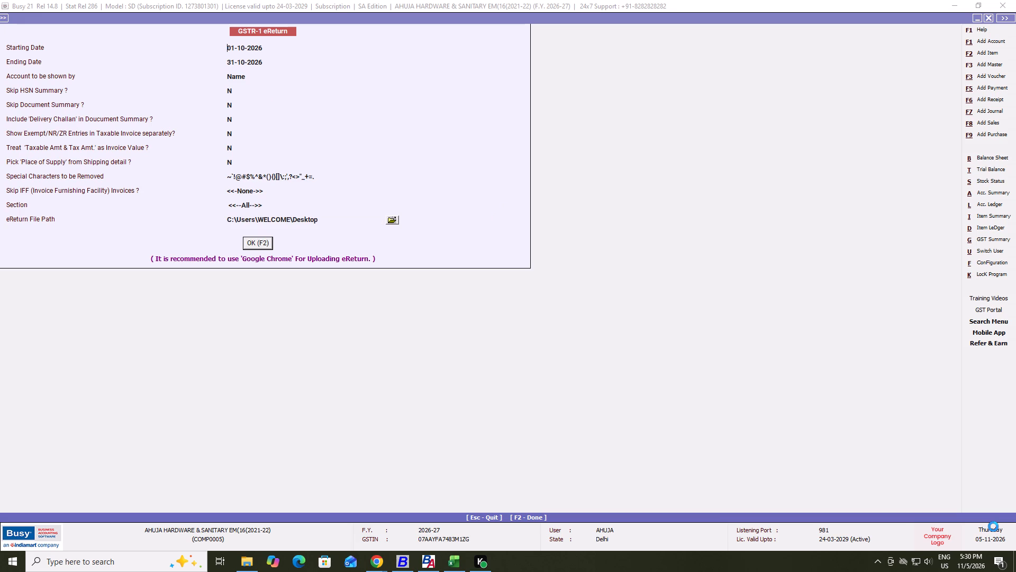
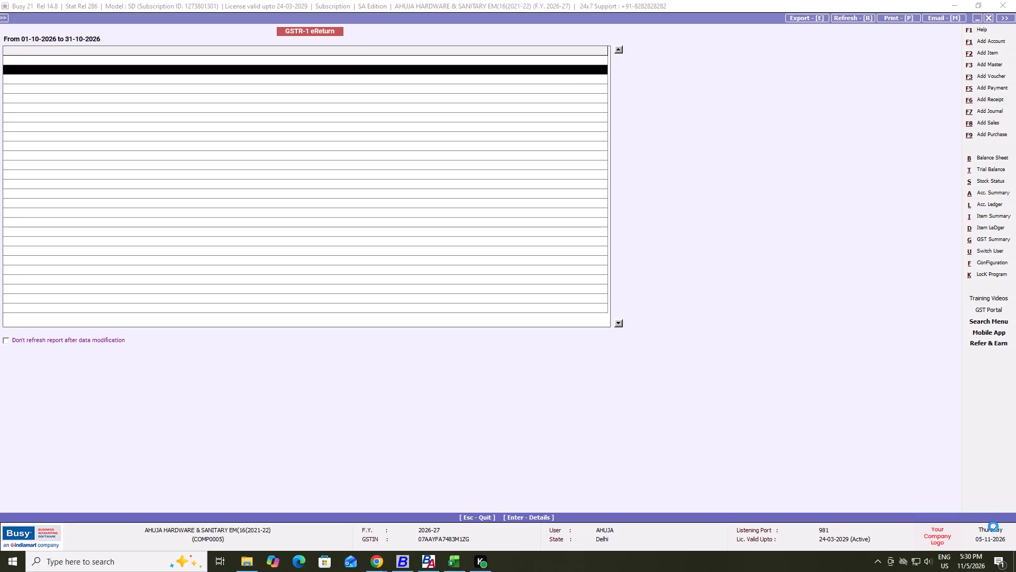
Switch to the Desktop folder and open the October 2026 GSTR-1 Excel file as read-only.
{"action": "key", "text": "Up"}
{"action": "key", "text": "alt+Tab"}
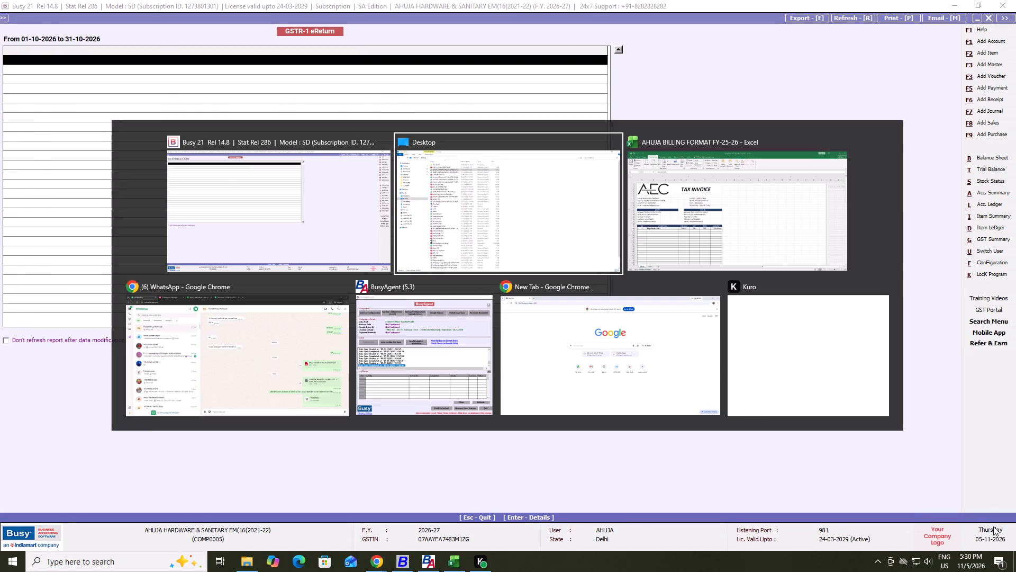
{"action": "key", "text": "Down"}
{"action": "key", "text": "Down"}
{"action": "key", "text": "Down"}
{"action": "key", "text": "Down"}
{"action": "key", "text": "Down"}
{"action": "key", "text": "Down"}
{"action": "key", "text": "Down"}
{"action": "key", "text": "Down"}
{"action": "key", "text": "Down"}
{"action": "key", "text": "Down"}
{"action": "key", "text": "Down"}
{"action": "key", "text": "Down"}
{"action": "key", "text": "Down"}
{"action": "key", "text": "Down"}
{"action": "key", "text": "Down"}
{"action": "key", "text": "Down"}
{"action": "key", "text": "Down"}
{"action": "key", "text": "Down"}
{"action": "key", "text": "Down"}
{"action": "key", "text": "Down"}
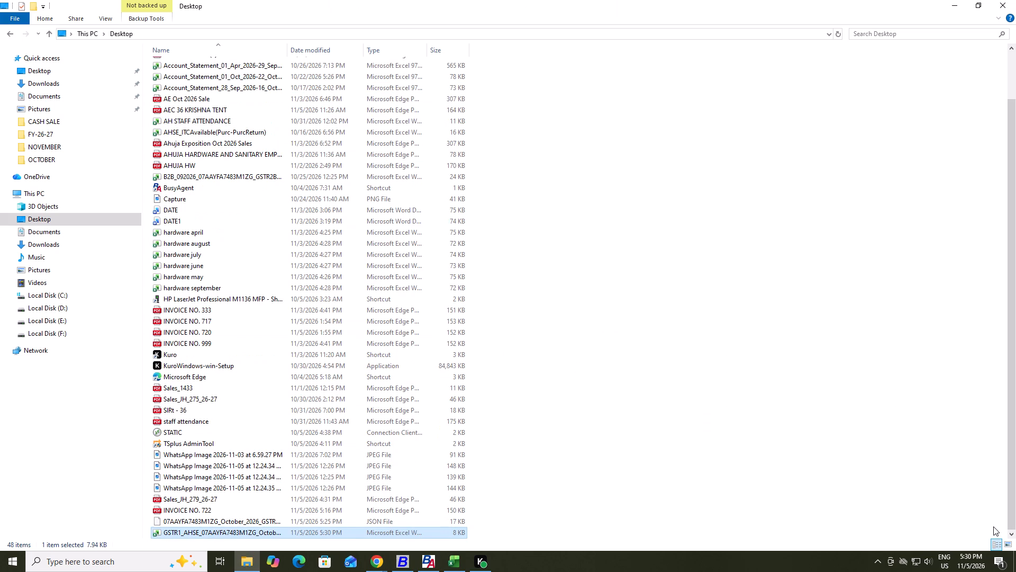
{"action": "key", "text": "Return"}
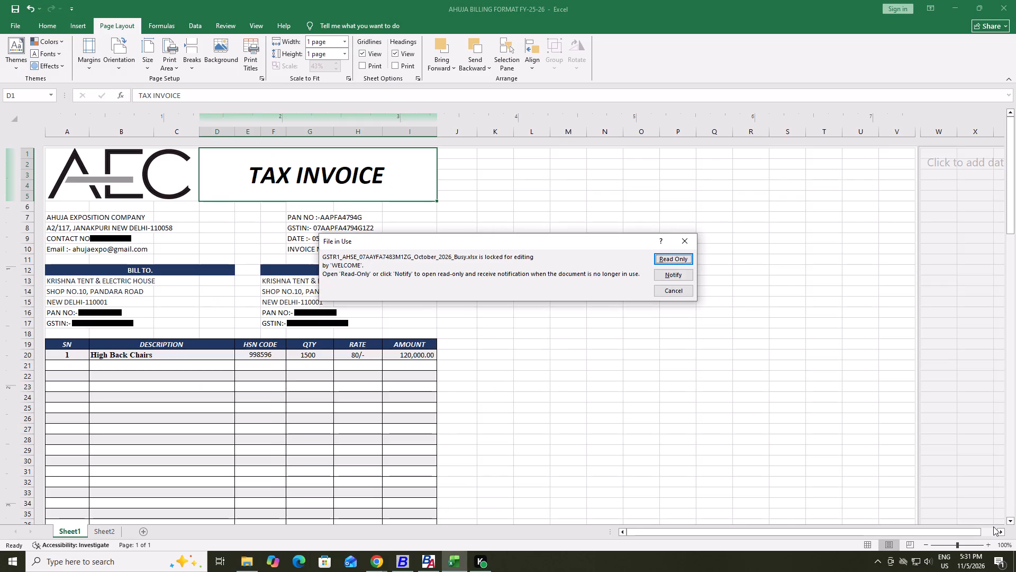
{"action": "key", "text": "Return"}
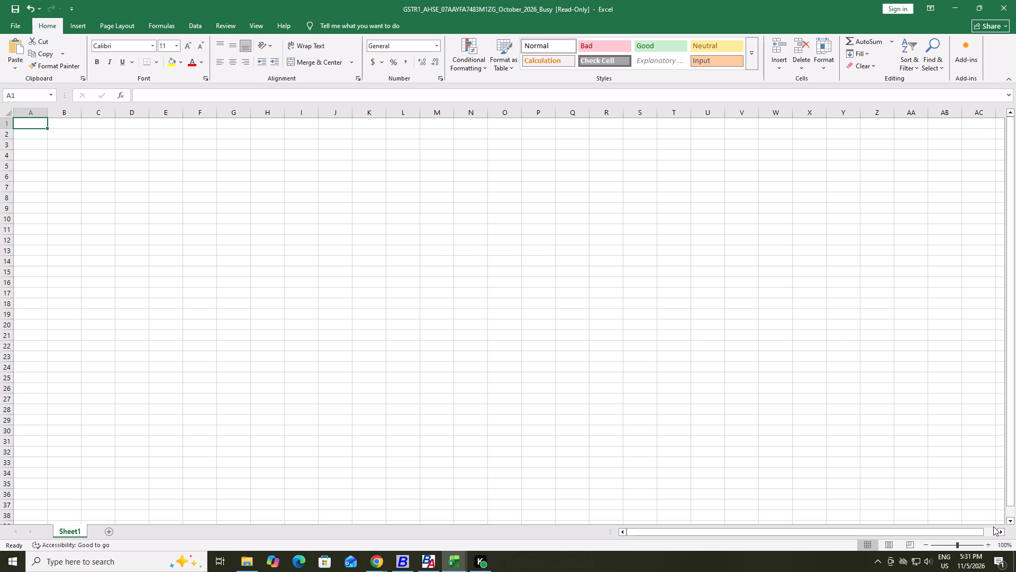
Look down the rows of the read-only GSTR-1 workbook's Sheet1 and close that workbook.
{"action": "key", "text": "Down"}
{"action": "key", "text": "Down"}
{"action": "key", "text": "Down"}
{"action": "key", "text": "Down"}
{"action": "key", "text": "Down"}
{"action": "key", "text": "Down"}
{"action": "key", "text": "Down"}
{"action": "key", "text": "Down"}
{"action": "key", "text": "Down"}
{"action": "key", "text": "Down"}
{"action": "key", "text": "Down"}
{"action": "key", "text": "Down"}
{"action": "key", "text": "Down"}
{"action": "key", "text": "Down"}
{"action": "key", "text": "Down"}
{"action": "key", "text": "Down"}
{"action": "key", "text": "Down"}
{"action": "left_click", "coordinate": [1008, 0]}
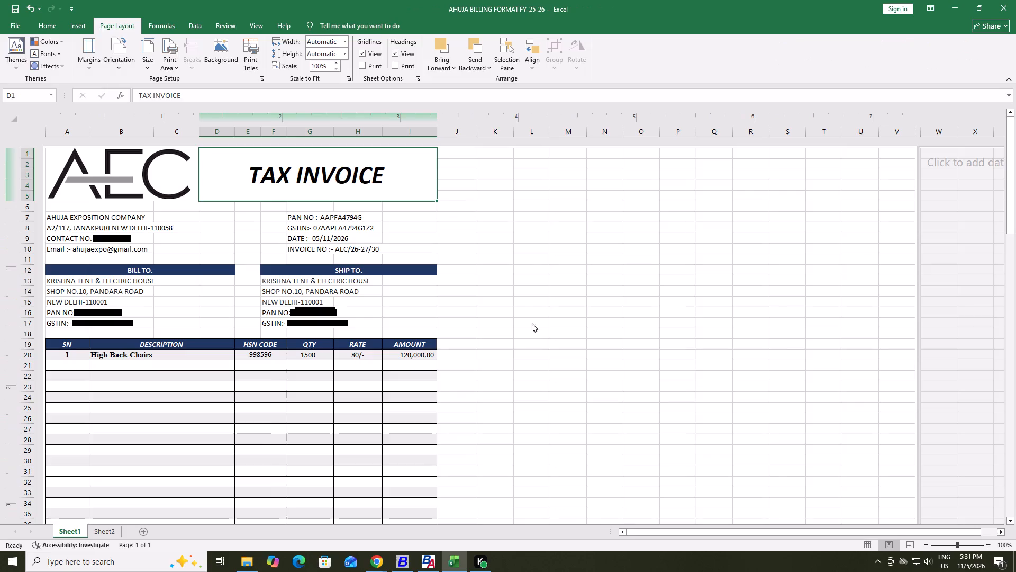
{"action": "left_click", "coordinate": [513, 378]}
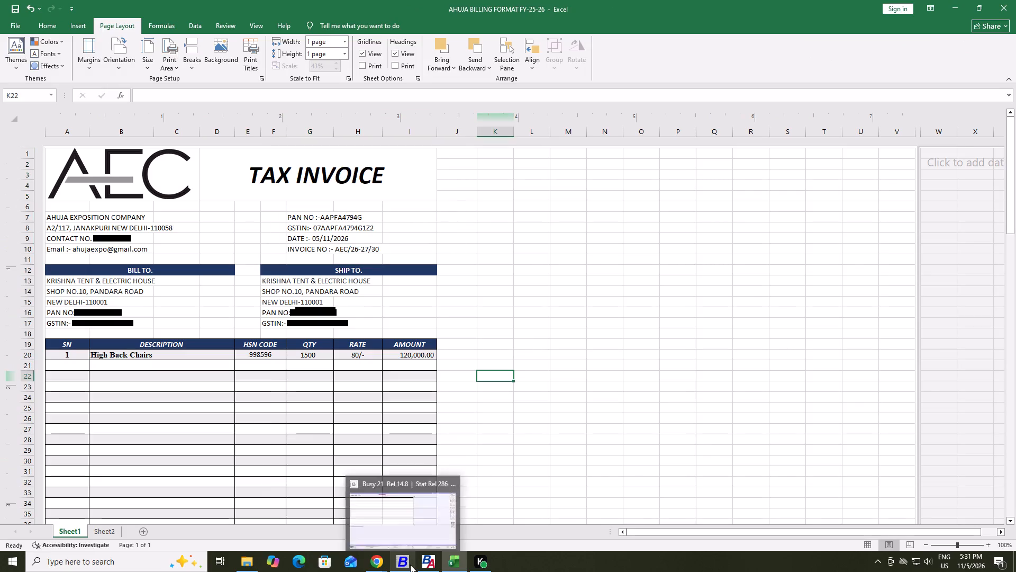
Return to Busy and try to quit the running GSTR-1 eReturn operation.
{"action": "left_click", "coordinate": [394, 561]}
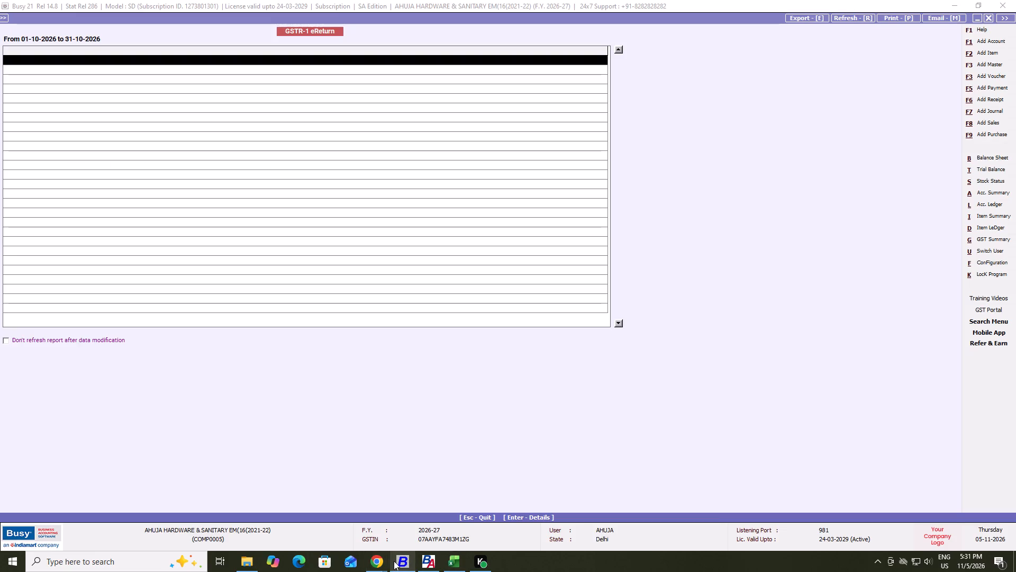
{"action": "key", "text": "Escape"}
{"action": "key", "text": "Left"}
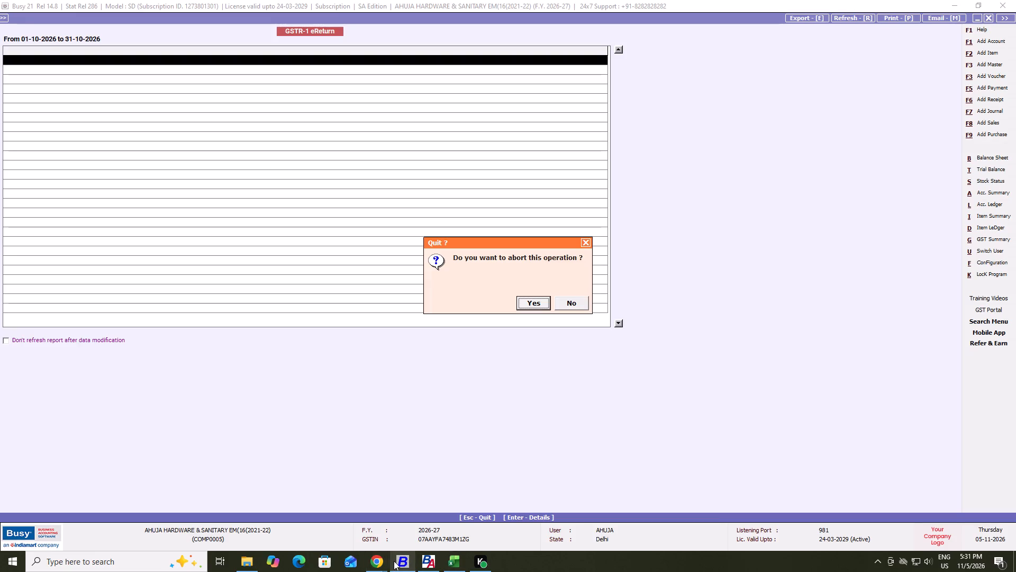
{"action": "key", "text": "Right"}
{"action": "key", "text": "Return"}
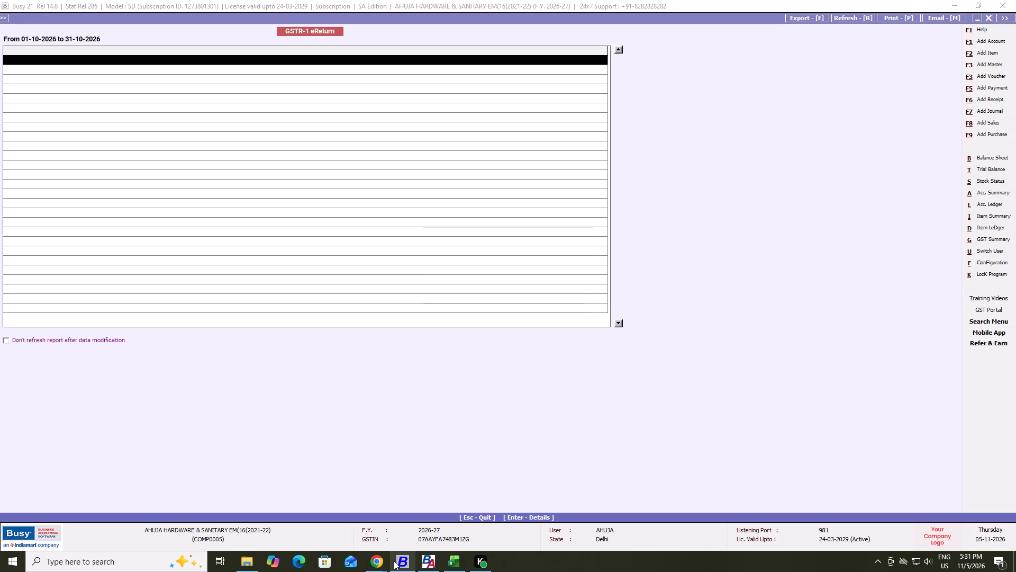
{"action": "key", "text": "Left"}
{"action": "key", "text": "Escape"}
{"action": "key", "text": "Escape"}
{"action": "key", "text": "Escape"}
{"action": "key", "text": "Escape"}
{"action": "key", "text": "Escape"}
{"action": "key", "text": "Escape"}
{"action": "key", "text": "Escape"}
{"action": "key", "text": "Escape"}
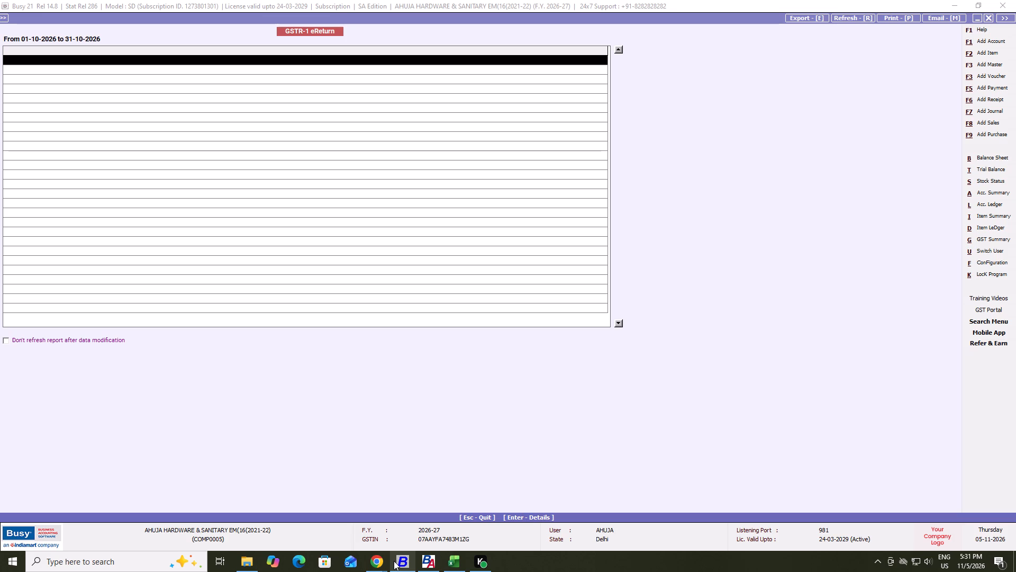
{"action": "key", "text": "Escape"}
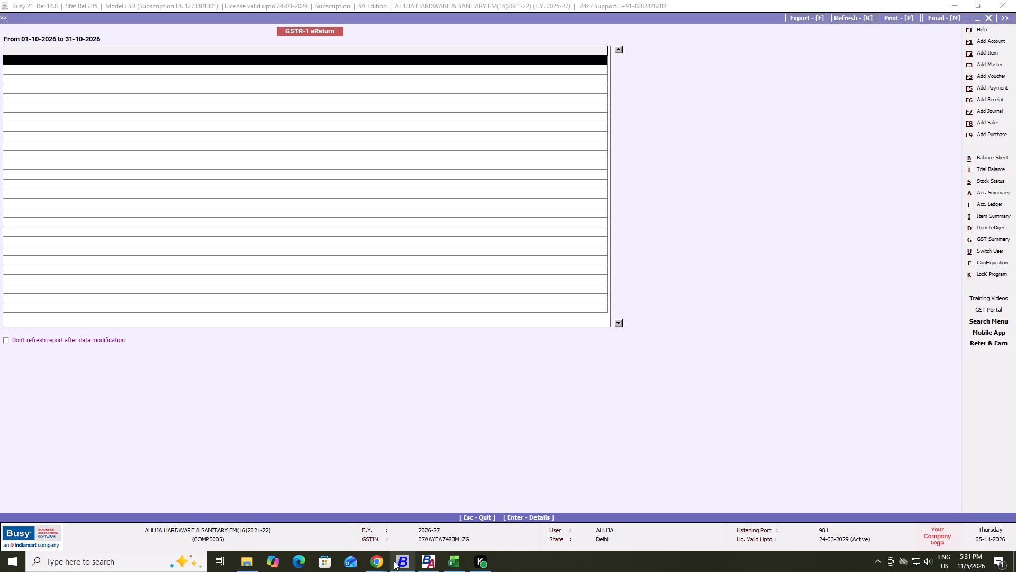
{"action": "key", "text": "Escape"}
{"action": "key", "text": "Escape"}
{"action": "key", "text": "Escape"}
Switch to Excel and close the AHUJA BILLING FORMAT FY-25-26 workbook.
{"action": "key", "text": "alt+Tab"}
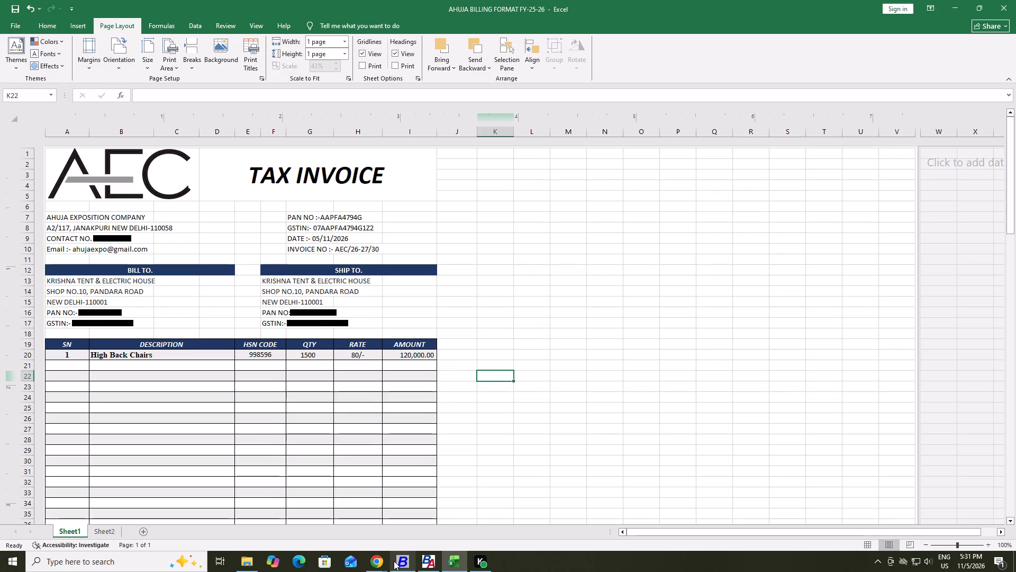
{"action": "left_click", "coordinate": [812, 391]}
{"action": "left_click", "coordinate": [1015, 0]}
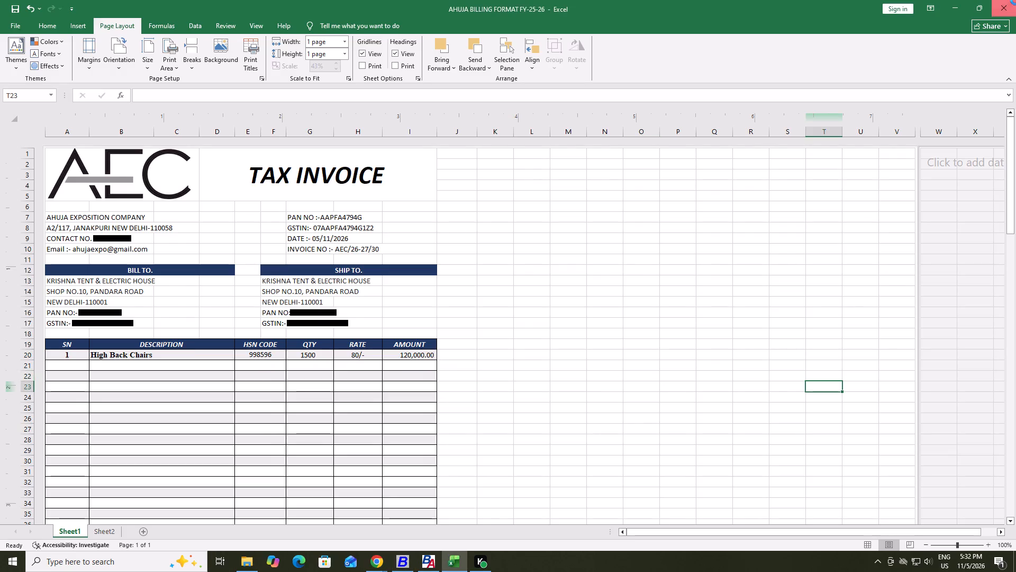
{"action": "left_click", "coordinate": [537, 300]}
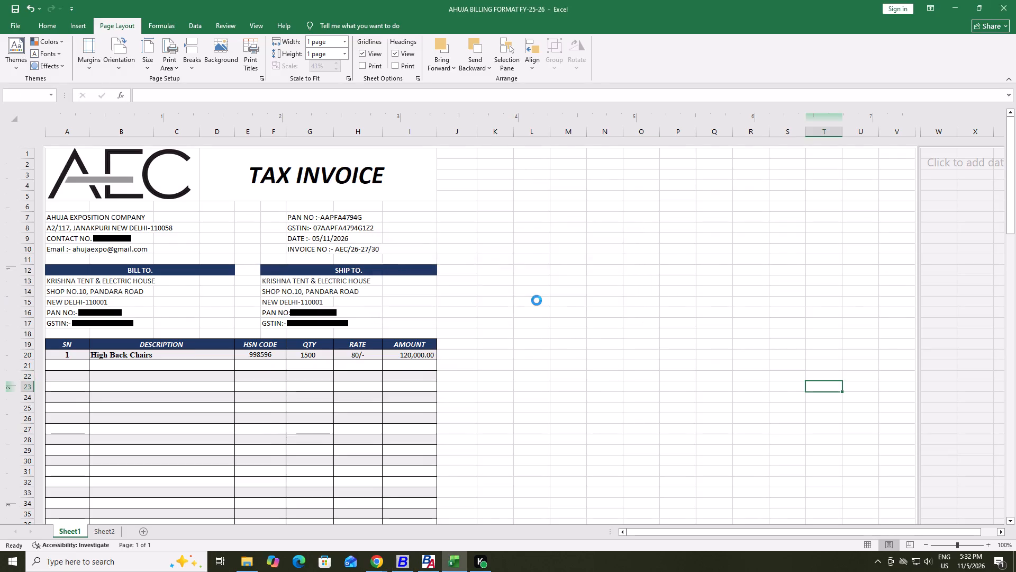
Switch to the Desktop folder, reopen the October 2026 GSTR-1 Excel file as read-only, check it and close it.
{"action": "key", "text": "alt+Tab"}
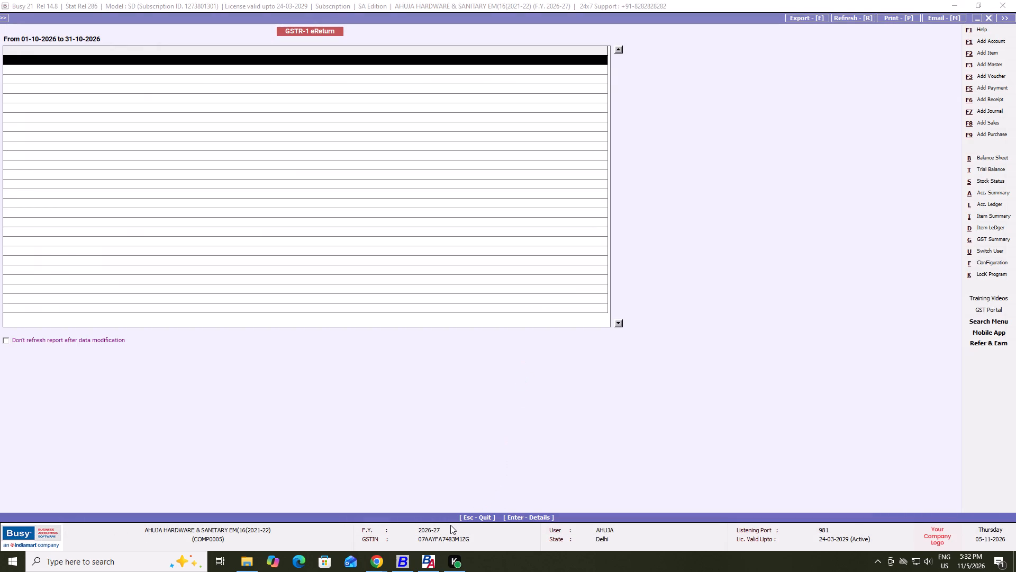
{"action": "left_click", "coordinate": [702, 302]}
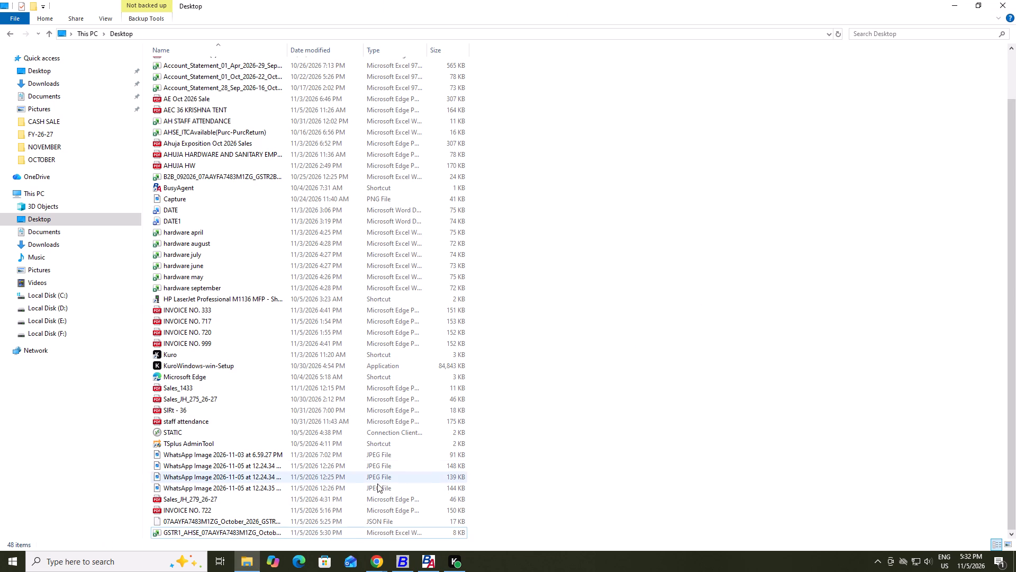
{"action": "left_click", "coordinate": [305, 535]}
{"action": "double_click", "coordinate": [305, 535]}
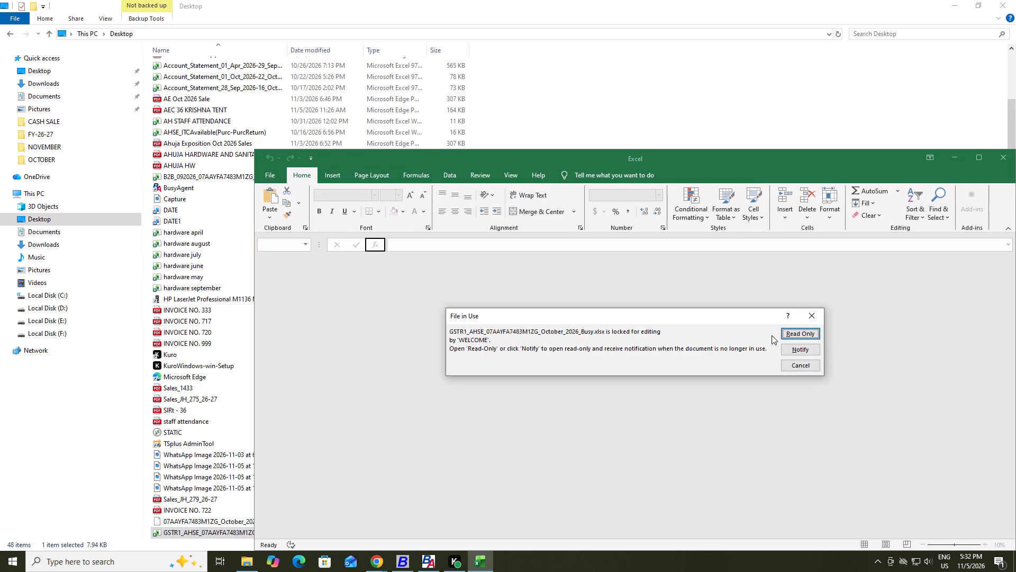
{"action": "left_click", "coordinate": [782, 330]}
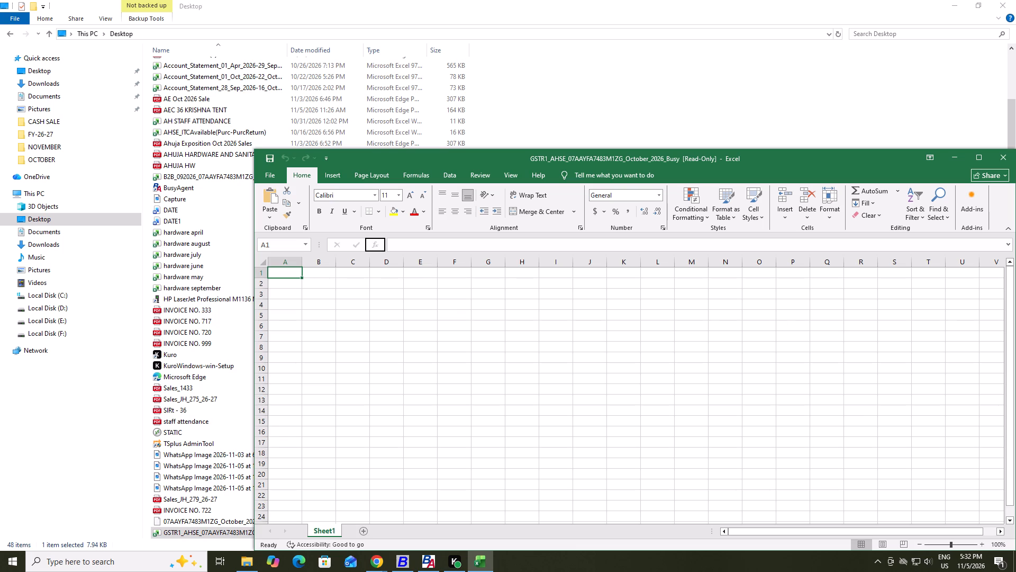
{"action": "left_click", "coordinate": [1001, 159]}
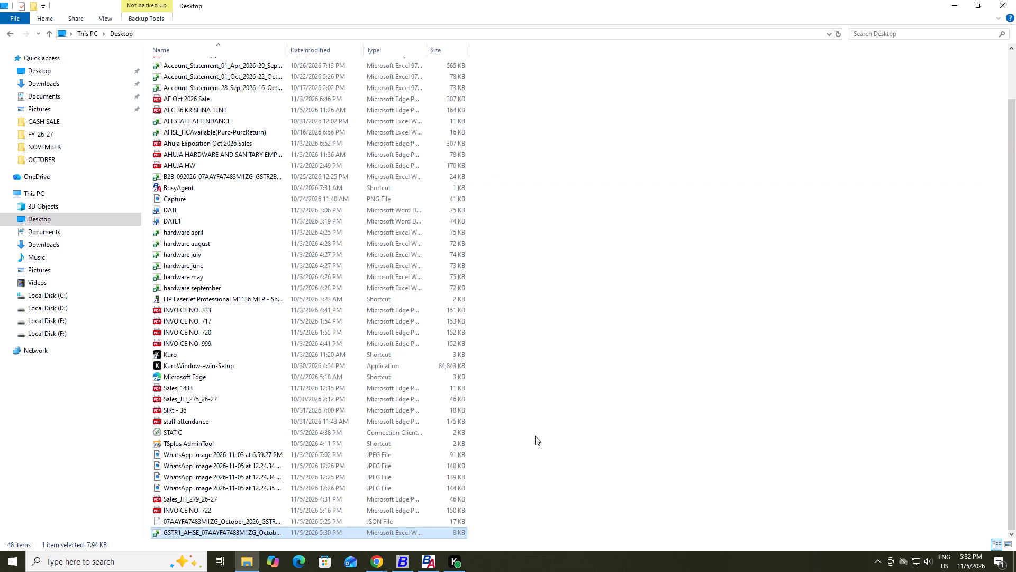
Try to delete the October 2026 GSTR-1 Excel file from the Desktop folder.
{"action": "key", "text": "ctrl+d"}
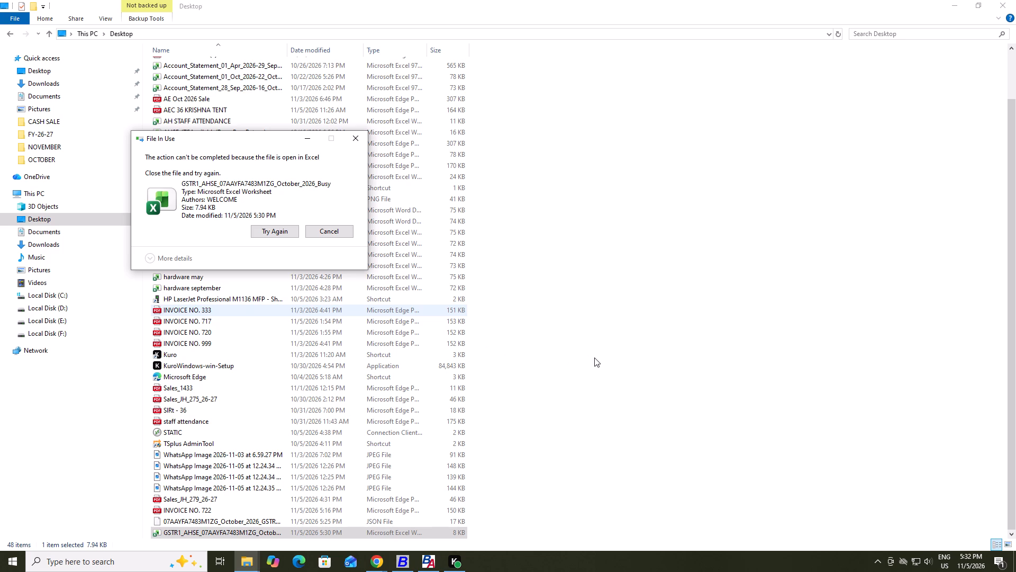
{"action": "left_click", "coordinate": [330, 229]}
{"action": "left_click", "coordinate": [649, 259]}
Switch to Busy and acknowledge the GSTR-1 data export notice.
{"action": "key", "text": "alt+Tab"}
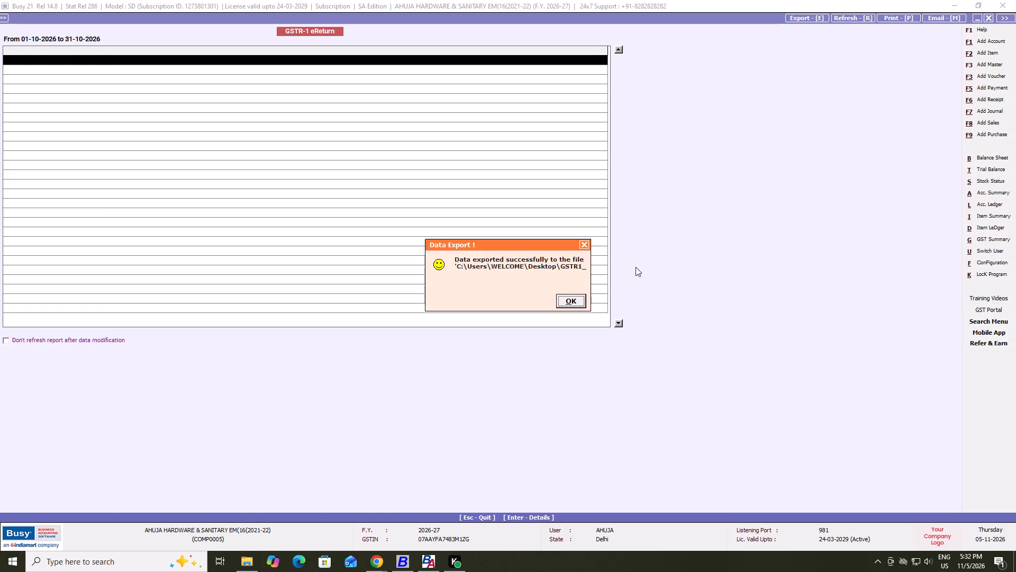
{"action": "left_click", "coordinate": [569, 298]}
Open the October 2026 GSTR-1 Excel file from the Desktop folder and maximize its workbook on the Help Instruction sheet.
{"action": "key", "text": "alt+Tab"}
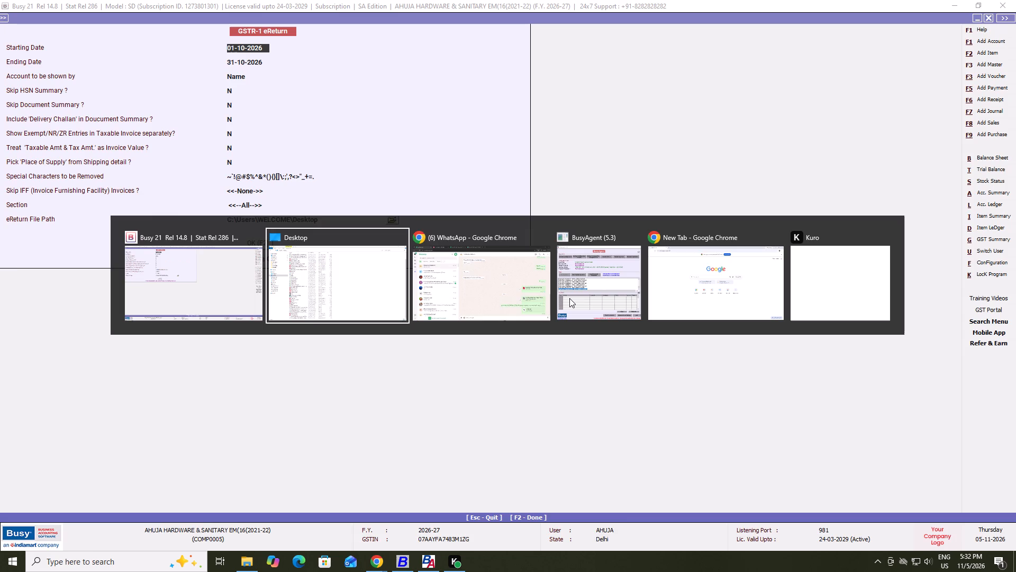
{"action": "double_click", "coordinate": [231, 534]}
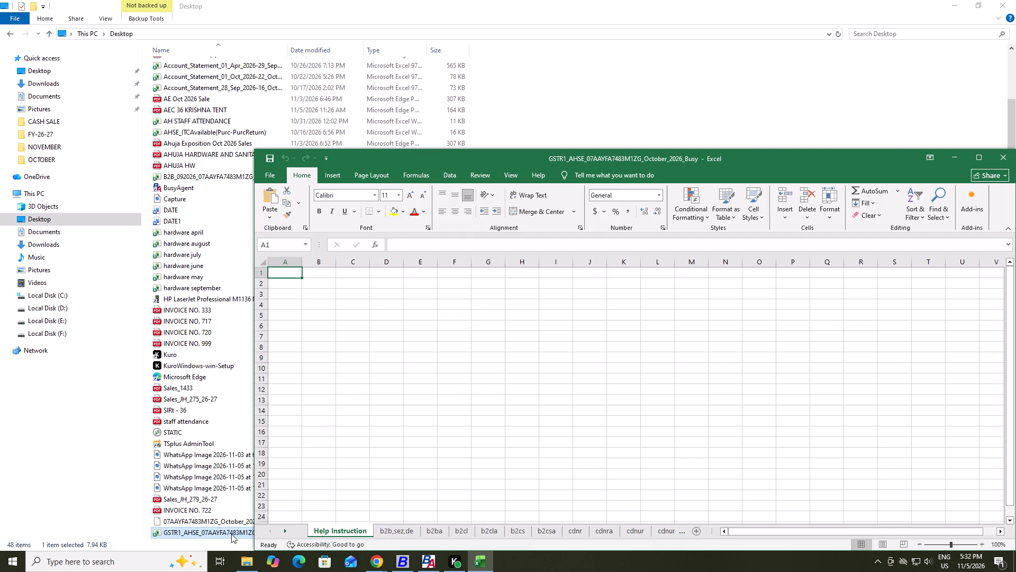
{"action": "left_click", "coordinate": [983, 152]}
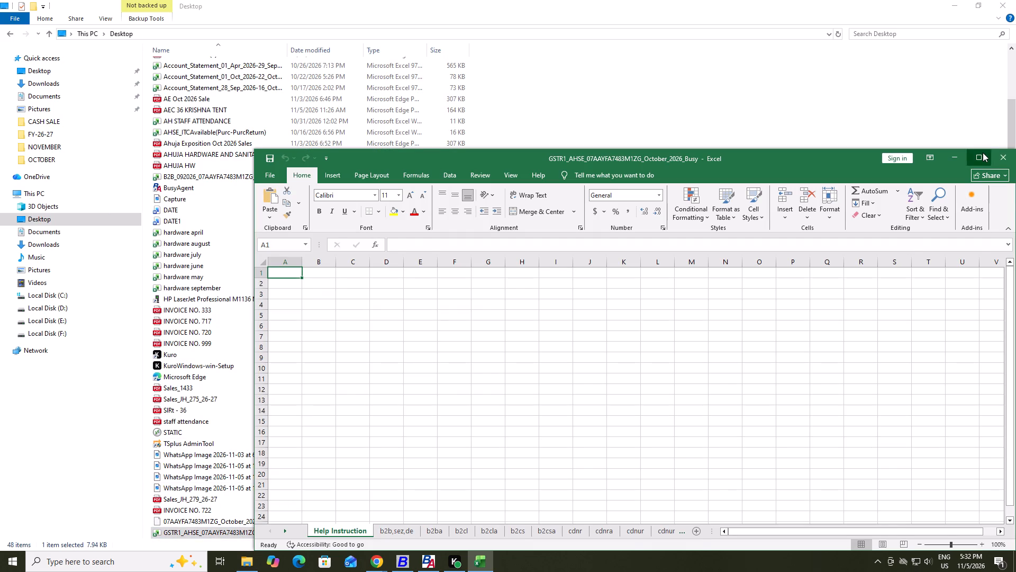
{"action": "left_click", "coordinate": [683, 381]}
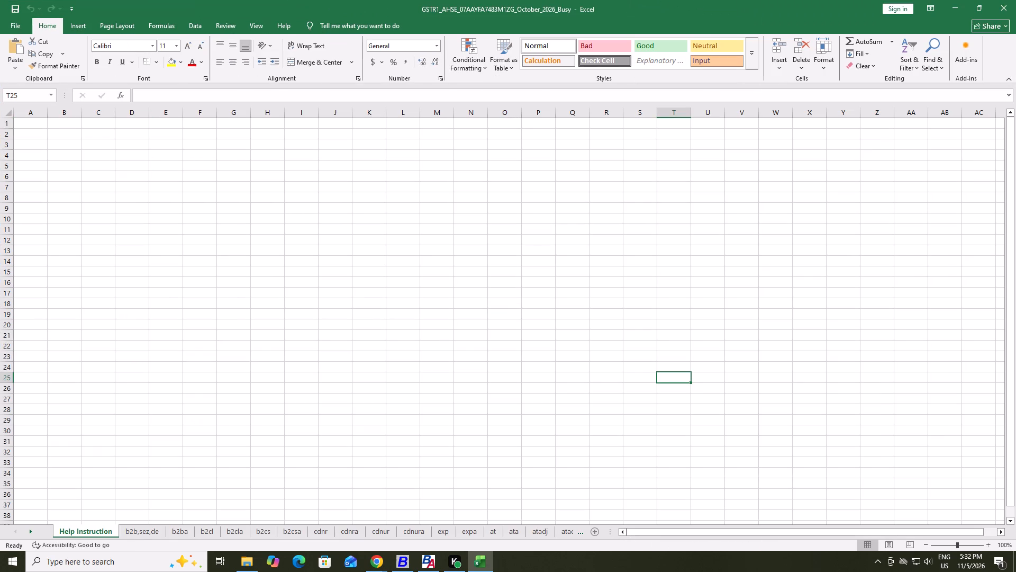
{"action": "key", "text": "ctrl+Left"}
{"action": "key", "text": "ctrl+Up"}
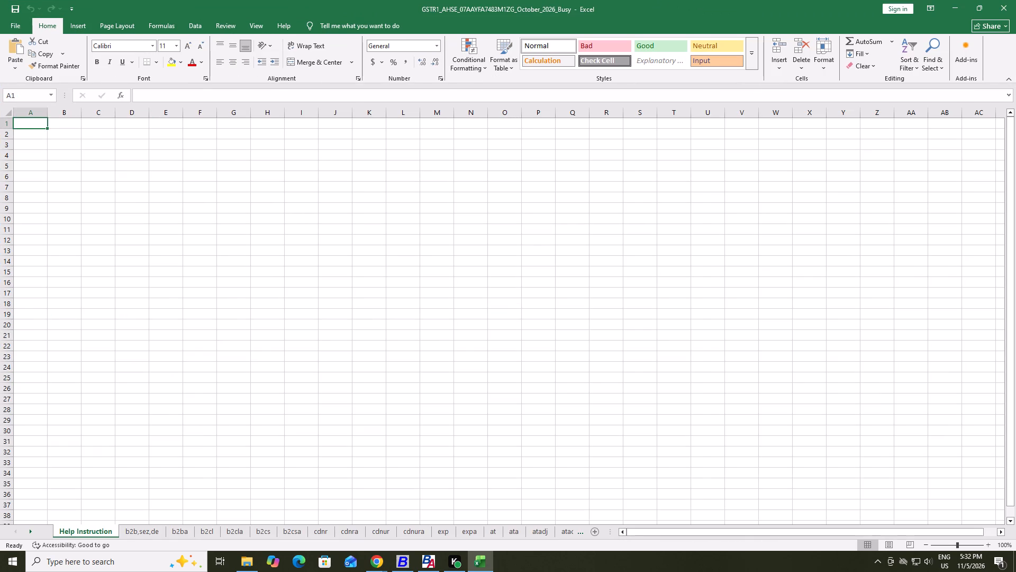
Review the invoice rows on the b2b,sez,de sheet from first to last and return to its first cell.
{"action": "key", "text": "ctrl+Page_Down"}
{"action": "key", "text": "Down"}
{"action": "key", "text": "Down"}
{"action": "key", "text": "Down"}
{"action": "key", "text": "Down"}
{"action": "key", "text": "Down"}
{"action": "key", "text": "Down"}
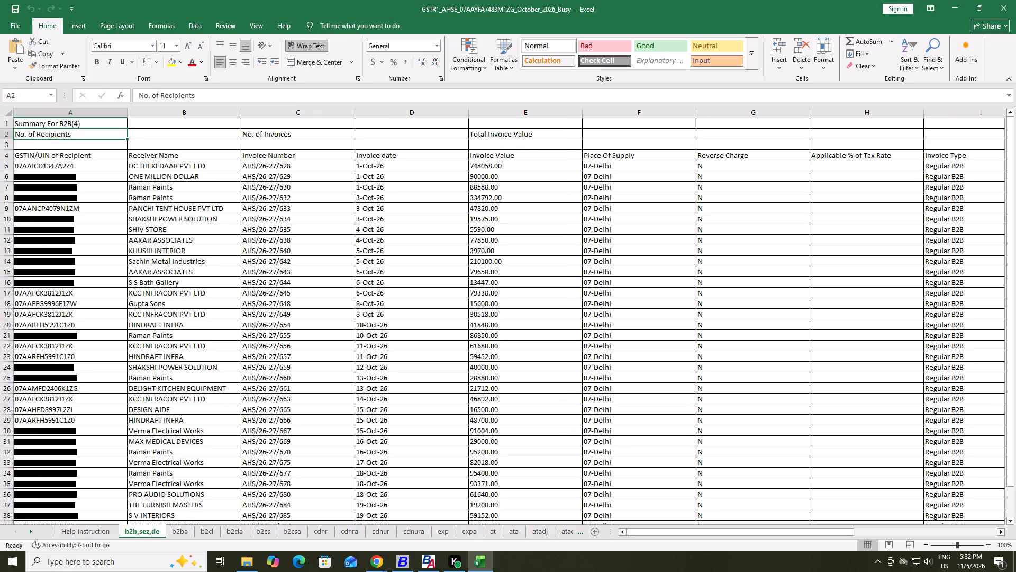
{"action": "key", "text": "Right"}
{"action": "key", "text": "Right"}
{"action": "key", "text": "Up"}
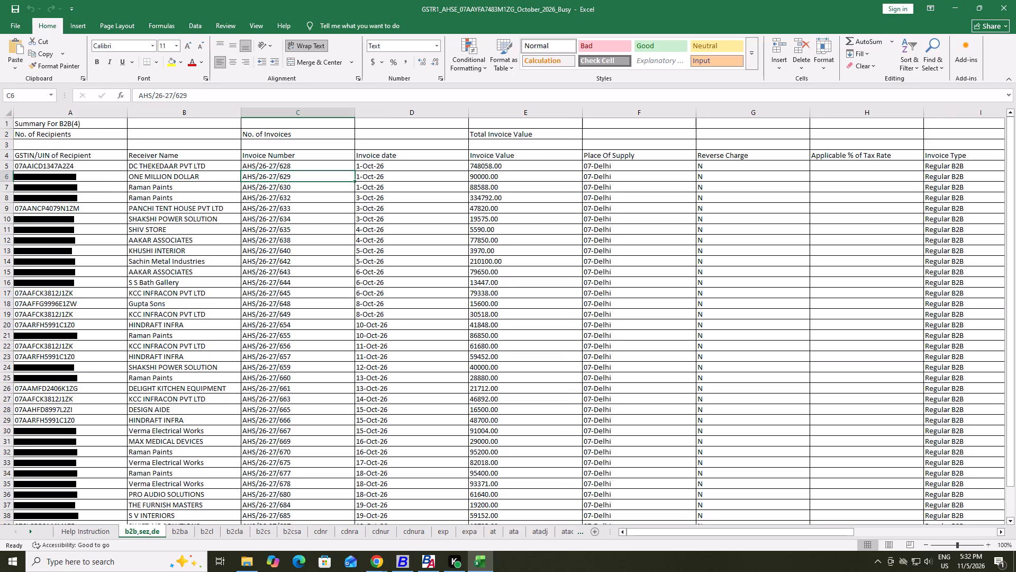
{"action": "key", "text": "Up"}
{"action": "key", "text": "Down"}
{"action": "key", "text": "Down"}
{"action": "key", "text": "Down"}
{"action": "key", "text": "Down"}
{"action": "key", "text": "Down"}
{"action": "key", "text": "Down"}
{"action": "key", "text": "Down"}
{"action": "key", "text": "Down"}
{"action": "key", "text": "Down"}
{"action": "key", "text": "Down"}
{"action": "key", "text": "Down"}
{"action": "key", "text": "Down"}
{"action": "key", "text": "Down"}
{"action": "key", "text": "Down"}
{"action": "key", "text": "Down"}
{"action": "key", "text": "Down"}
{"action": "key", "text": "Down"}
{"action": "key", "text": "Down"}
{"action": "key", "text": "Down"}
{"action": "key", "text": "Down"}
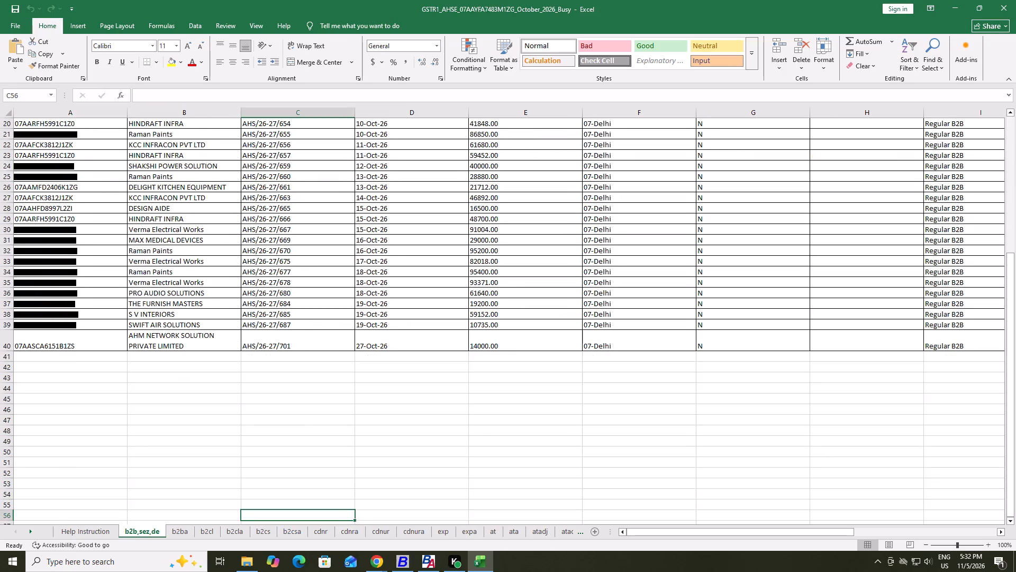
{"action": "key", "text": "ctrl+Left"}
{"action": "key", "text": "ctrl+Up"}
{"action": "key", "text": "ctrl+Up"}
{"action": "key", "text": "ctrl+Up"}
{"action": "key", "text": "ctrl+Up"}
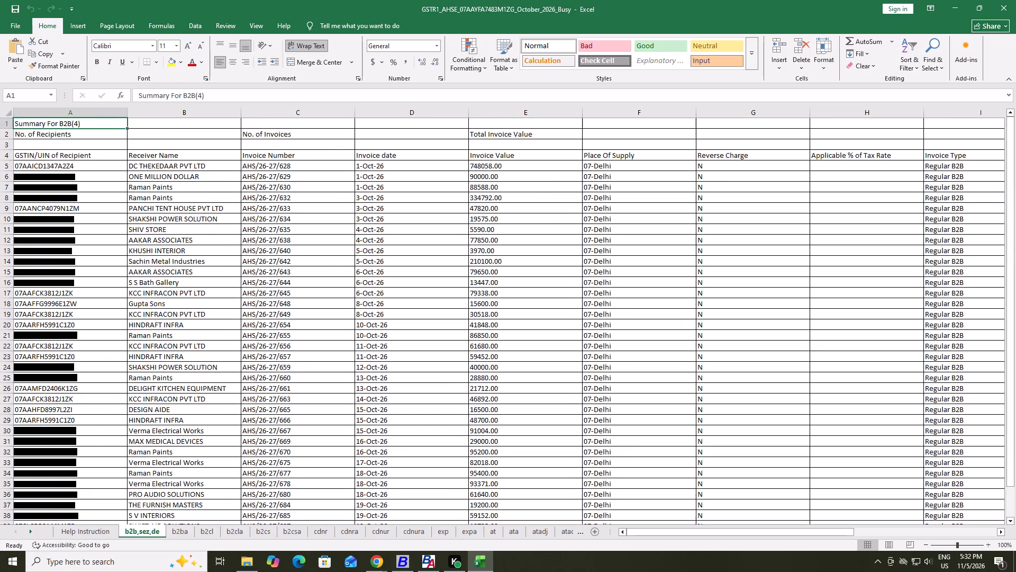
Examine the b2b,sez,de sheet across its last invoice row and return to the GSTIN/UIN of Recipient heading in A4.
{"action": "key", "text": "ctrl+Down"}
{"action": "key", "text": "ctrl+Down"}
{"action": "key", "text": "ctrl+Down"}
{"action": "key", "text": "ctrl+Right"}
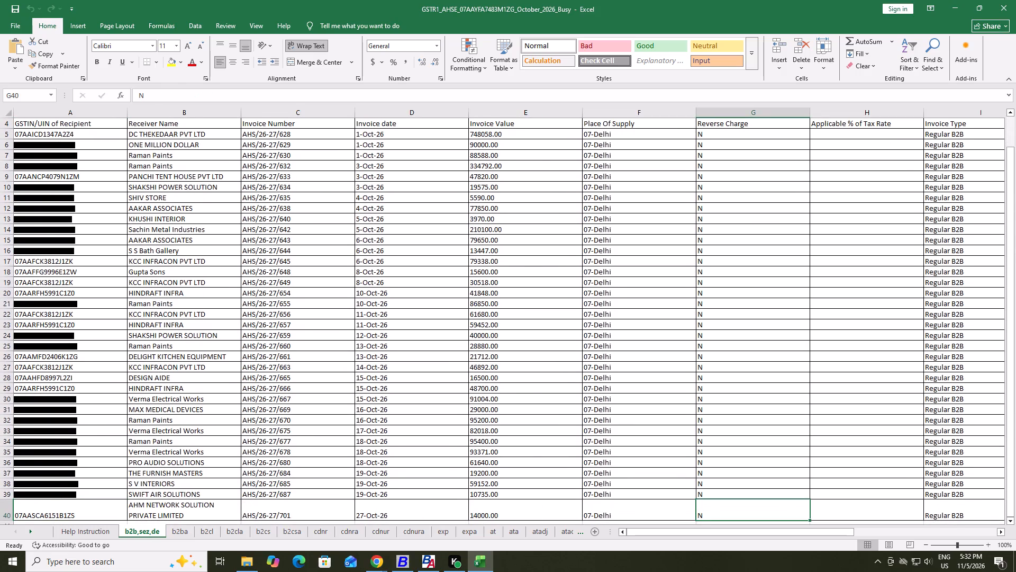
{"action": "key", "text": "ctrl+Left"}
{"action": "key", "text": "ctrl+Up"}
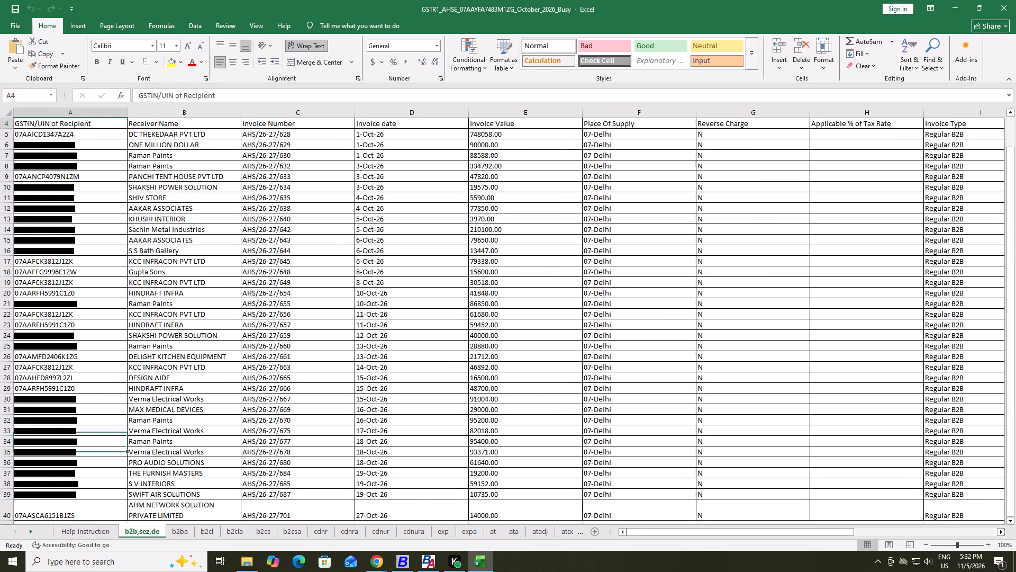
{"action": "key", "text": "ctrl+Up"}
{"action": "key", "text": "ctrl+Up"}
{"action": "key", "text": "Down"}
{"action": "key", "text": "Down"}
{"action": "key", "text": "Down"}
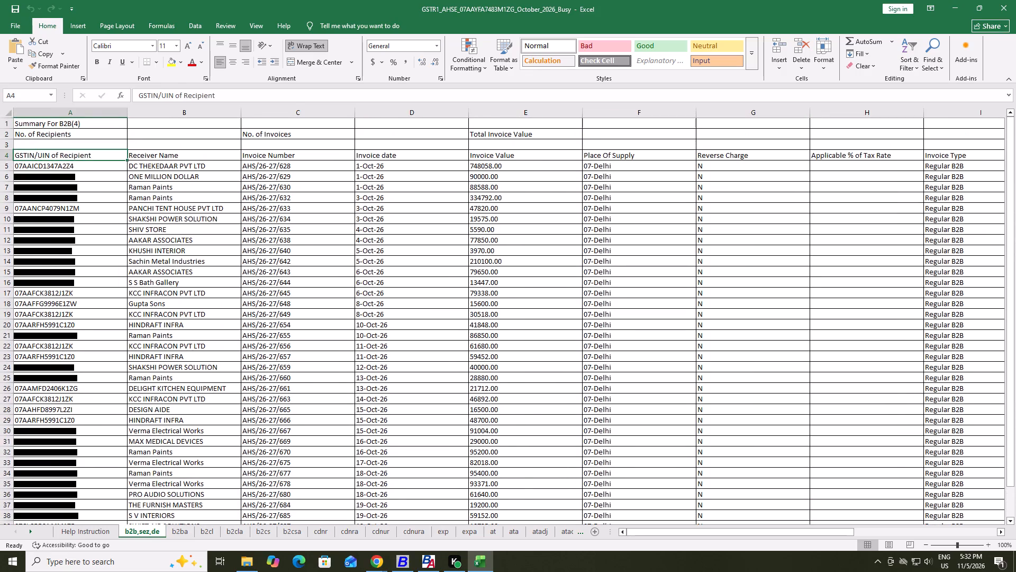
Select all Receiver Name entries on the b2b,sez,de sheet, from B5 down to the last row.
{"action": "key", "text": "Right"}
{"action": "key", "text": "Right"}
{"action": "key", "text": "Down"}
{"action": "key", "text": "Left"}
{"action": "key", "text": "ctrl+shift+Down"}
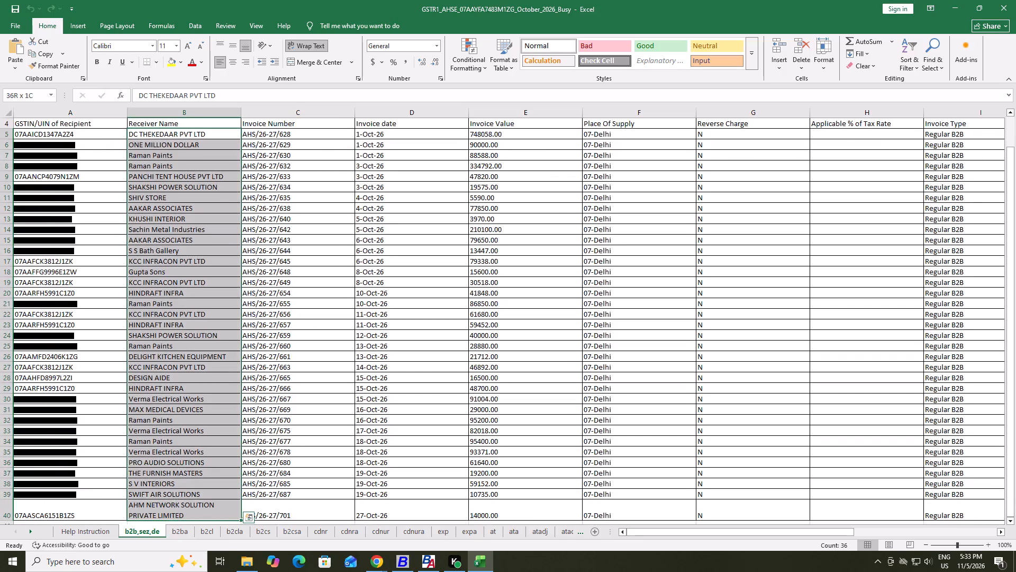
Examine the b2ba sheet's summary and column headings for any amended invoice entries.
{"action": "key", "text": "ctrl+Page_Down"}
{"action": "key", "text": "Up"}
{"action": "key", "text": "Up"}
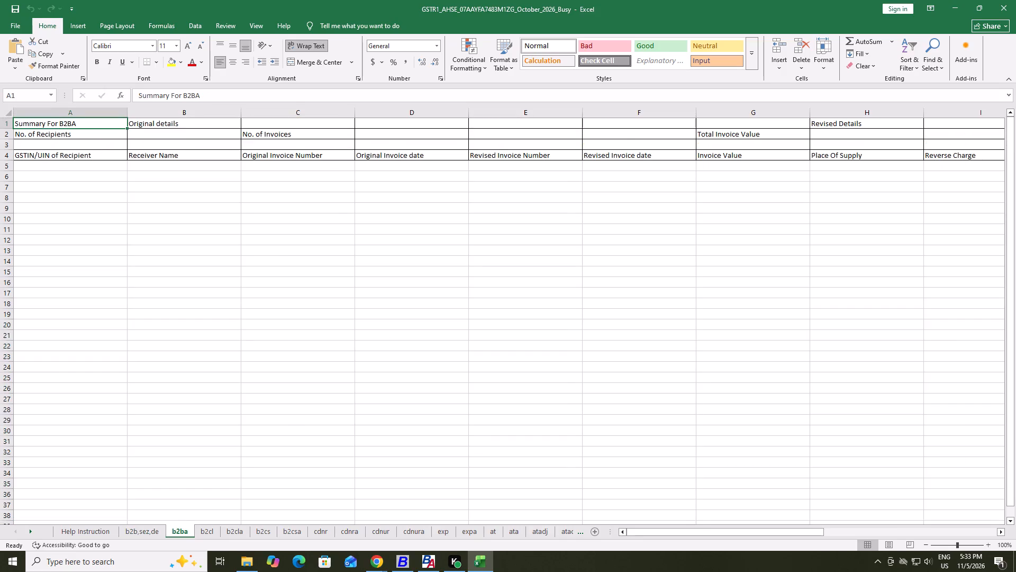
{"action": "key", "text": "Down"}
{"action": "key", "text": "Right"}
{"action": "key", "text": "Down"}
{"action": "key", "text": "Right"}
{"action": "key", "text": "Down"}
{"action": "key", "text": "Right"}
{"action": "key", "text": "Down"}
{"action": "key", "text": "Right"}
{"action": "key", "text": "Down"}
{"action": "key", "text": "Right"}
{"action": "key", "text": "Down"}
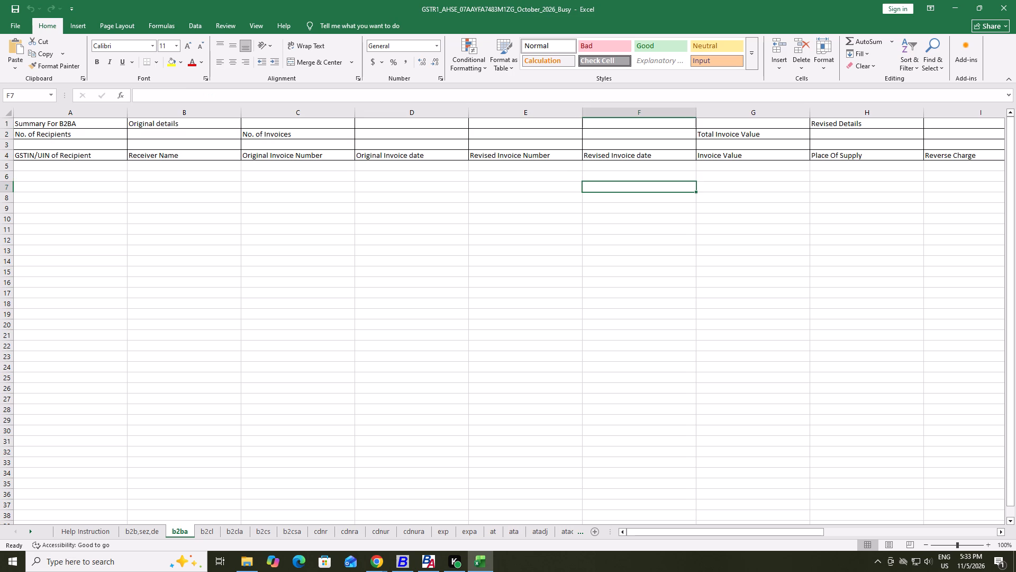
Review the sheets from b2cl through ata in order, checking each for entries.
{"action": "key", "text": "ctrl+Page_Down"}
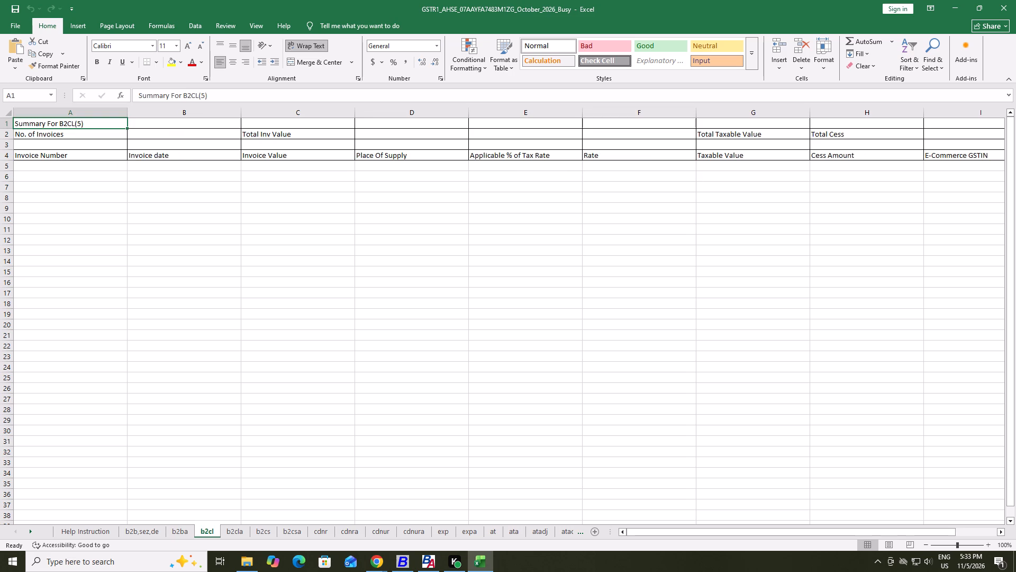
{"action": "key", "text": "ctrl+Page_Down"}
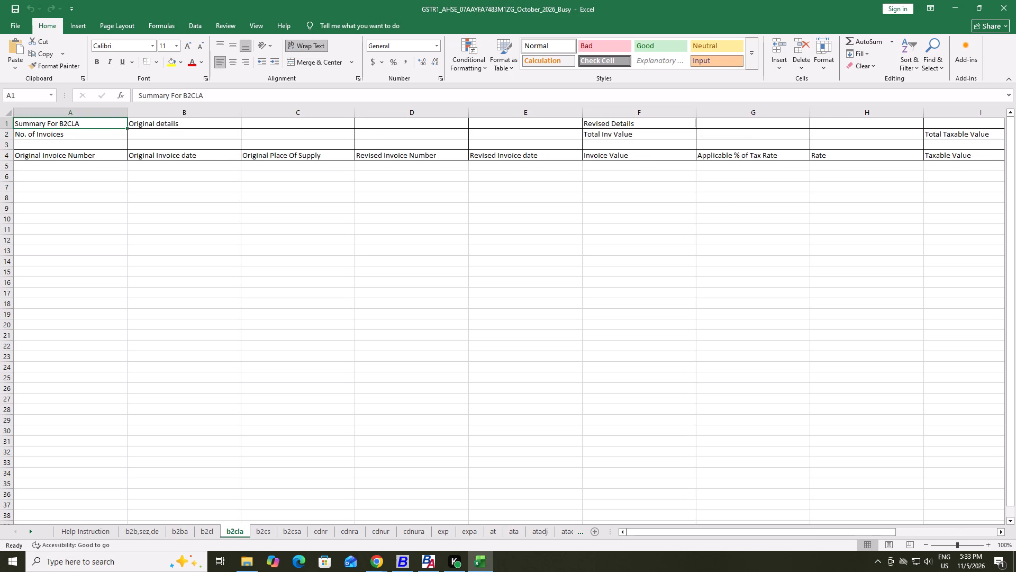
{"action": "key", "text": "ctrl+Page_Down"}
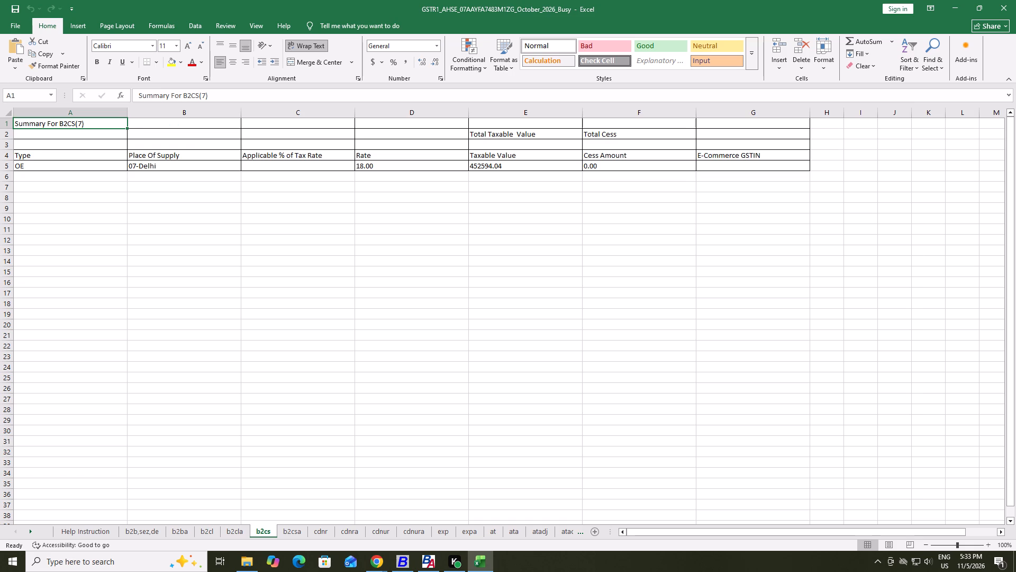
{"action": "key", "text": "ctrl+Page_Down"}
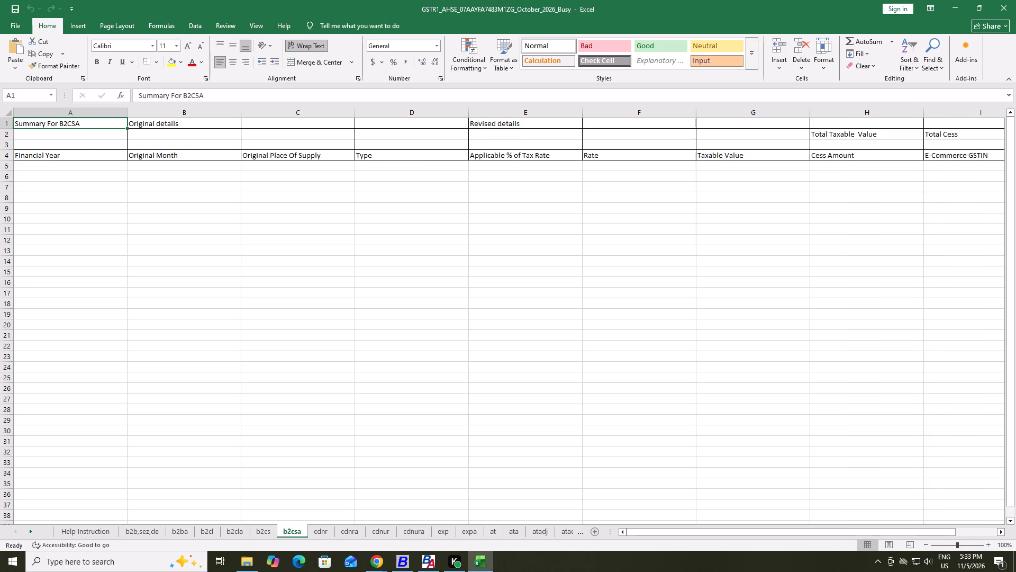
{"action": "key", "text": "ctrl+Page_Down"}
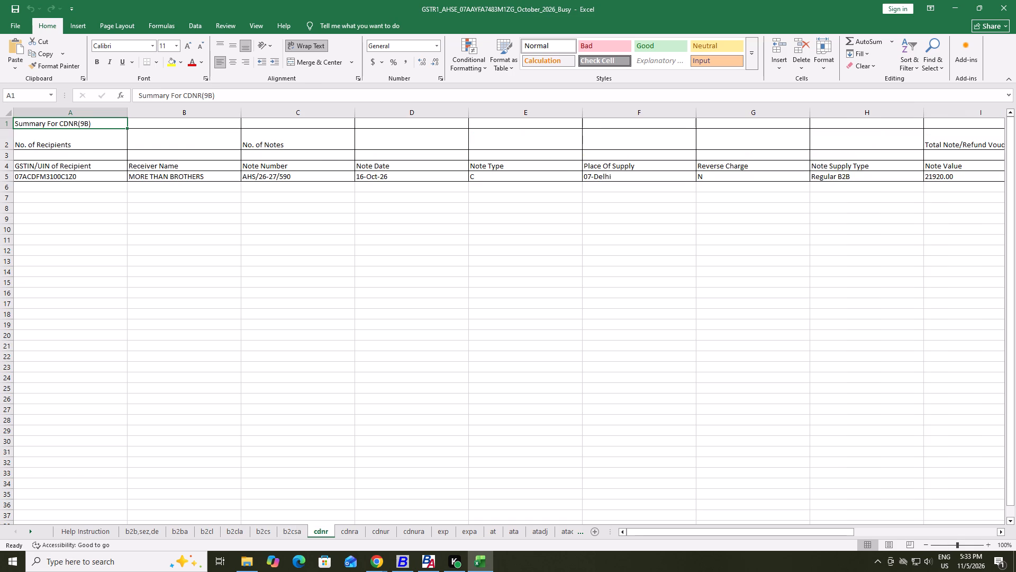
{"action": "key", "text": "ctrl+Page_Down"}
{"action": "key", "text": "ctrl+Page_Down"}
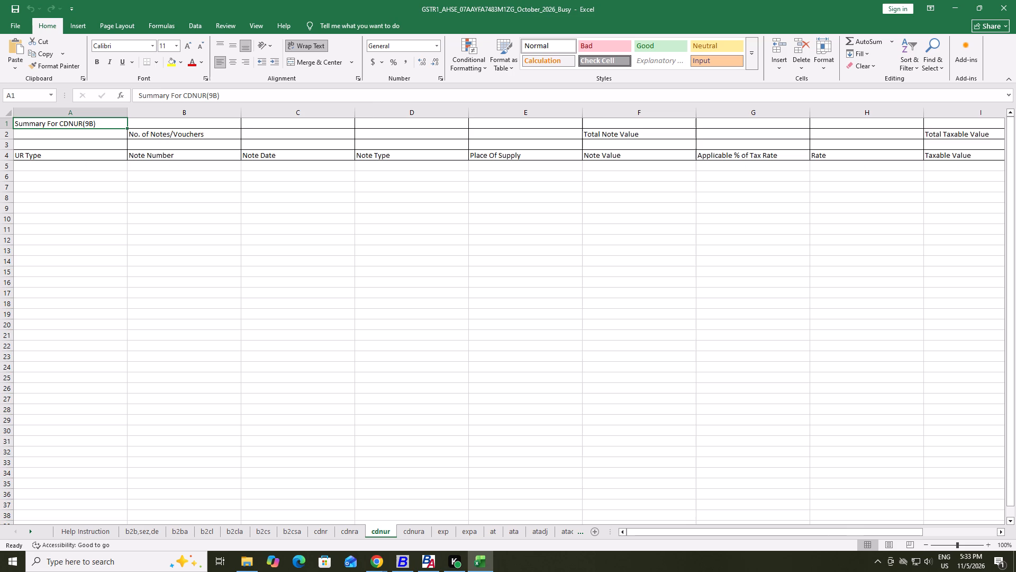
{"action": "key", "text": "ctrl+Page_Down"}
{"action": "key", "text": "ctrl+Page_Down"}
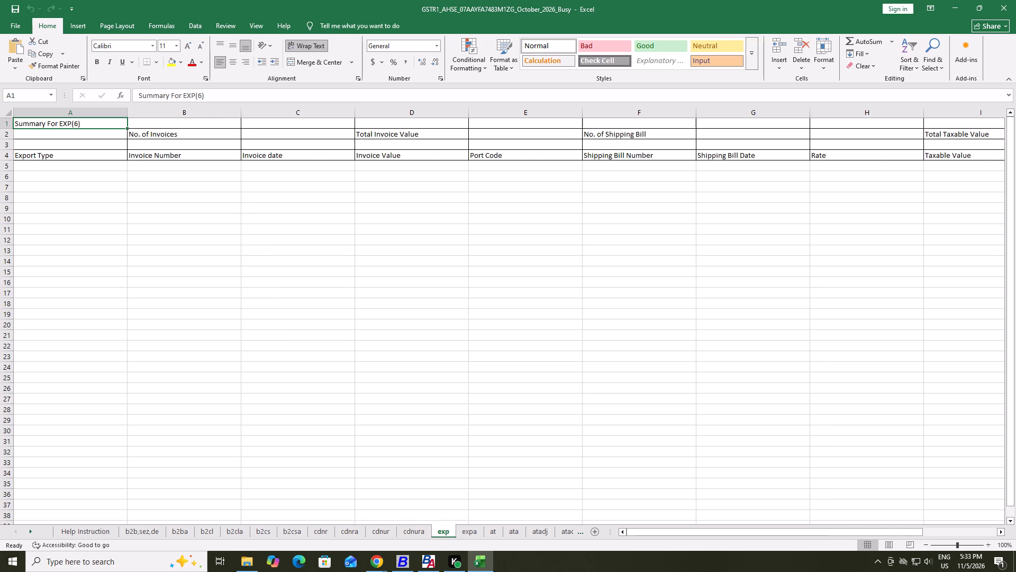
{"action": "key", "text": "ctrl+Page_Down"}
{"action": "key", "text": "ctrl+Page_Down"}
{"action": "key", "text": "ctrl+Page_Down"}
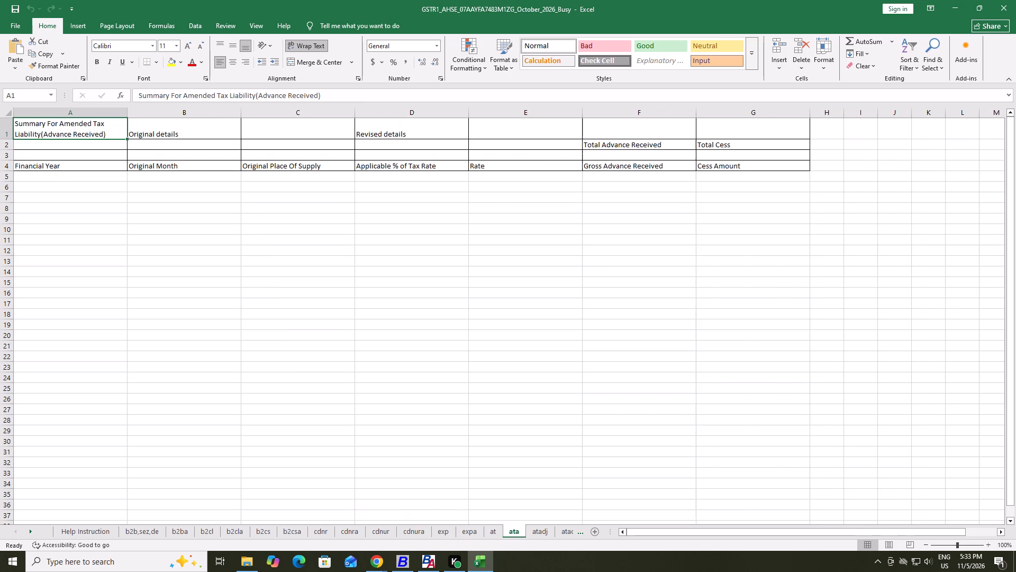
Go back through the sheets to b2b,sez,de and return to its first cell, A1.
{"action": "key", "text": "ctrl+Page_Up"}
{"action": "key", "text": "ctrl+Page_Up"}
{"action": "key", "text": "ctrl+Page_Up"}
{"action": "key", "text": "ctrl+Page_Up"}
{"action": "key", "text": "ctrl+Page_Up"}
{"action": "key", "text": "ctrl+Page_Up"}
{"action": "key", "text": "ctrl+Page_Up"}
{"action": "key", "text": "ctrl+Page_Up"}
{"action": "key", "text": "ctrl+Page_Up"}
{"action": "key", "text": "ctrl+Page_Up"}
{"action": "key", "text": "ctrl+Page_Up"}
{"action": "key", "text": "ctrl+Page_Up"}
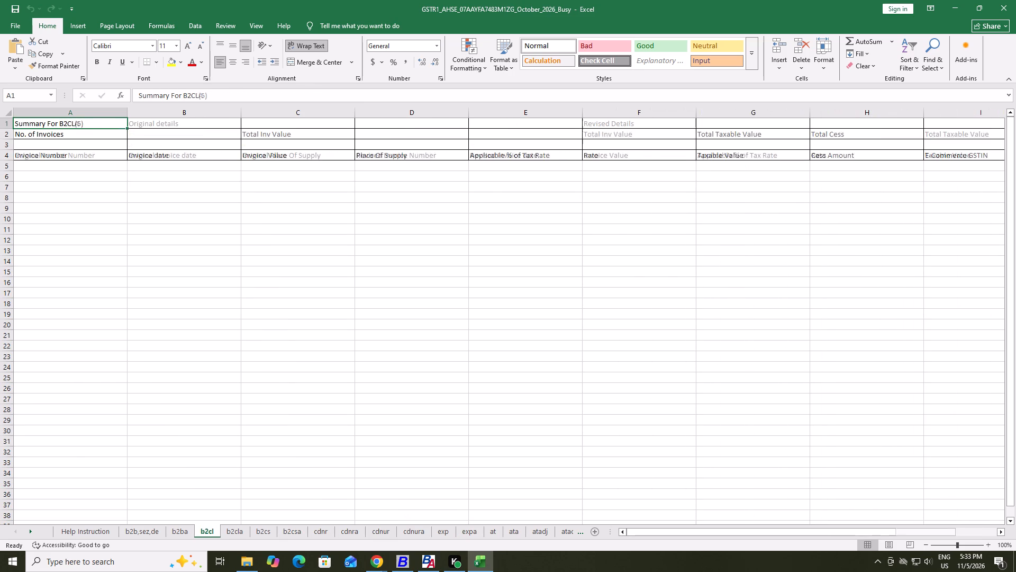
{"action": "key", "text": "ctrl+Page_Up"}
{"action": "key", "text": "ctrl+Page_Down"}
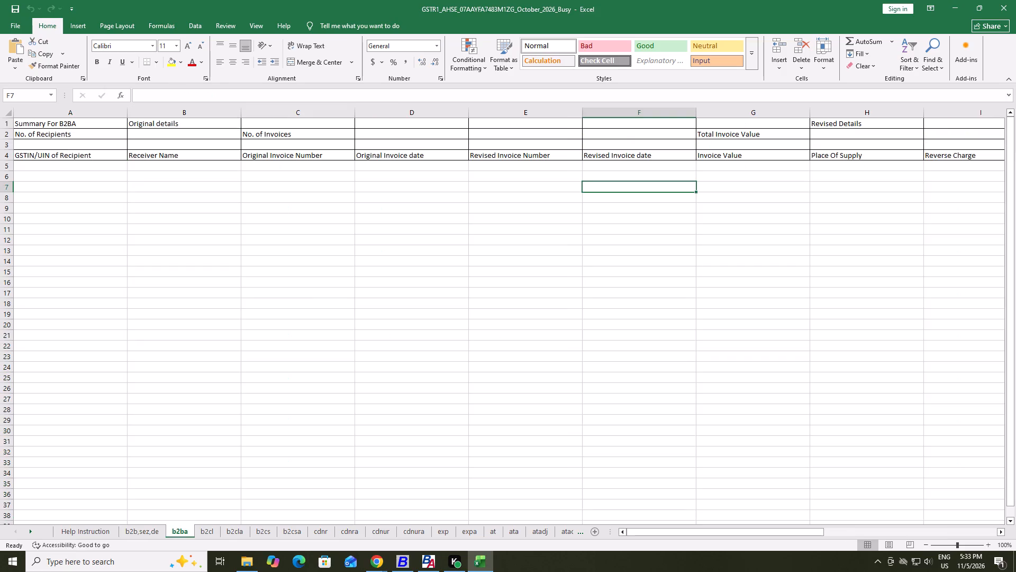
{"action": "key", "text": "ctrl+Page_Up"}
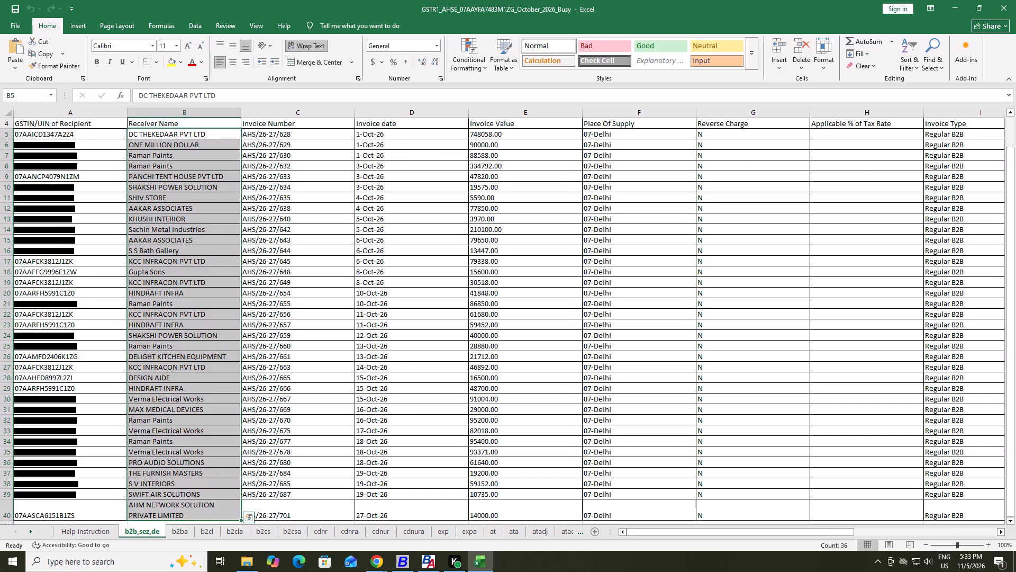
{"action": "key", "text": "Up"}
{"action": "key", "text": "Left"}
{"action": "key", "text": "Left"}
{"action": "key", "text": "Left"}
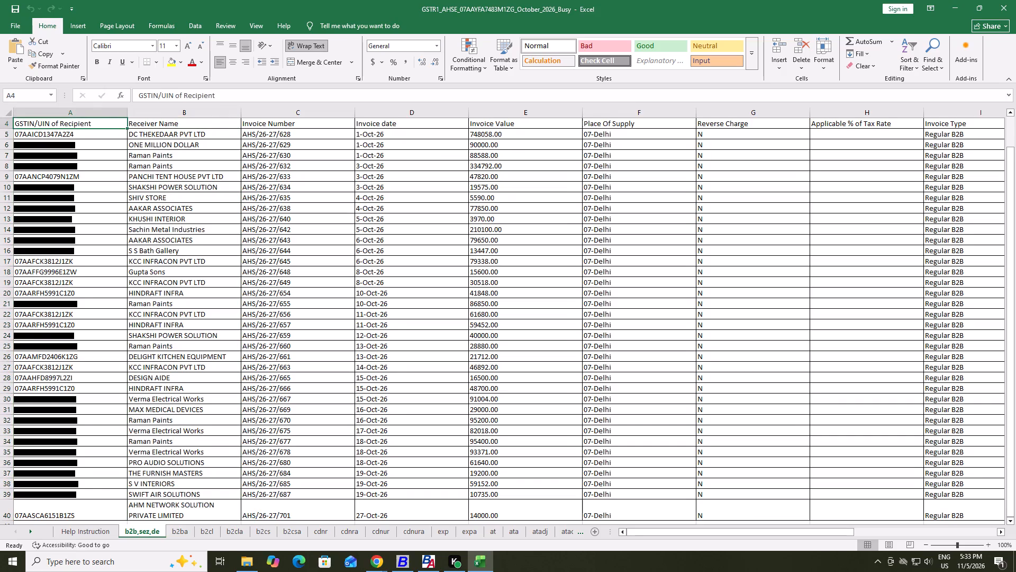
{"action": "key", "text": "Up"}
{"action": "key", "text": "Up"}
{"action": "key", "text": "Up"}
{"action": "key", "text": "Up"}
{"action": "key", "text": "Up"}
{"action": "key", "text": "Up"}
{"action": "key", "text": "Up"}
{"action": "key", "text": "Up"}
{"action": "key", "text": "Up"}
{"action": "key", "text": "Up"}
{"action": "key", "text": "Up"}
{"action": "key", "text": "Up"}
{"action": "key", "text": "Up"}
{"action": "key", "text": "Up"}
{"action": "key", "text": "Up"}
{"action": "key", "text": "Up"}
{"action": "key", "text": "Up"}
{"action": "key", "text": "Up"}
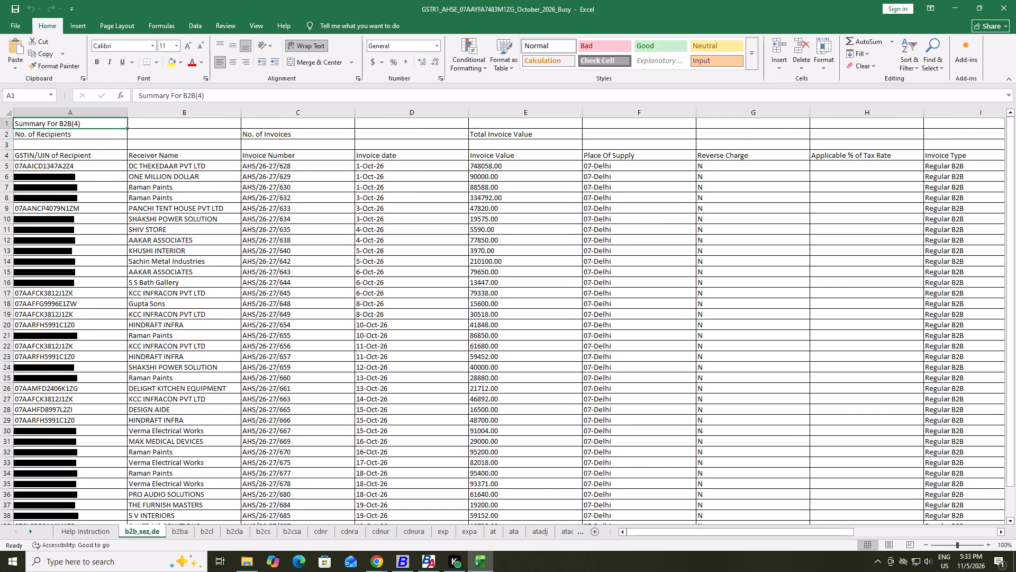
Examine the summary rows and the first invoice entries on the b2b,sez,de sheet.
{"action": "key", "text": "Right"}
{"action": "key", "text": "Down"}
{"action": "key", "text": "Right"}
{"action": "key", "text": "Down"}
{"action": "key", "text": "Down"}
{"action": "key", "text": "Down"}
{"action": "key", "text": "Down"}
{"action": "key", "text": "Down"}
{"action": "key", "text": "Down"}
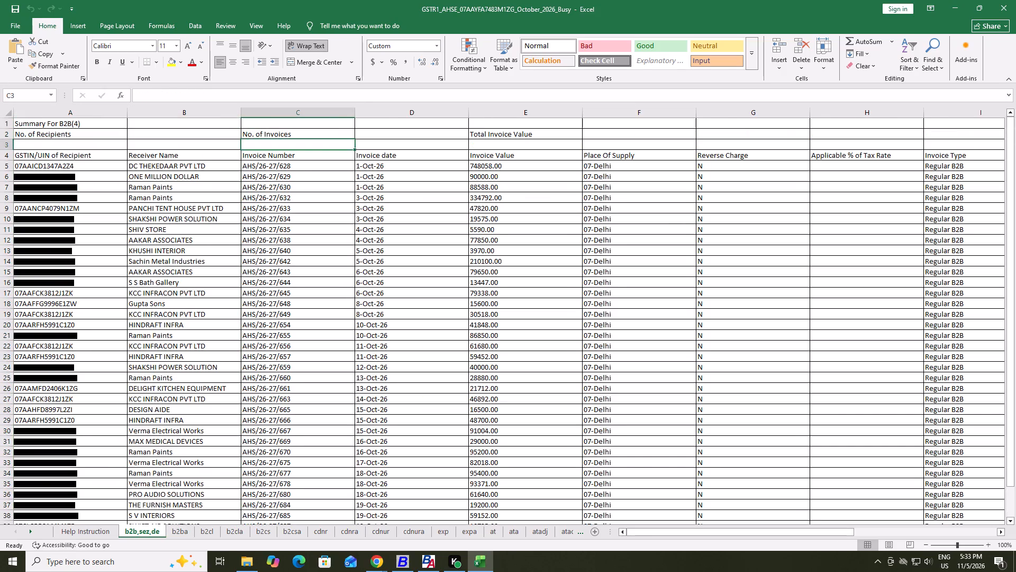
{"action": "key", "text": "Left"}
{"action": "key", "text": "Left"}
{"action": "key", "text": "Left"}
{"action": "key", "text": "Left"}
{"action": "key", "text": "Left"}
{"action": "key", "text": "Left"}
{"action": "key", "text": "Left"}
{"action": "key", "text": "Left"}
{"action": "key", "text": "Up"}
{"action": "key", "text": "Up"}
{"action": "key", "text": "Up"}
{"action": "key", "text": "Up"}
{"action": "key", "text": "Up"}
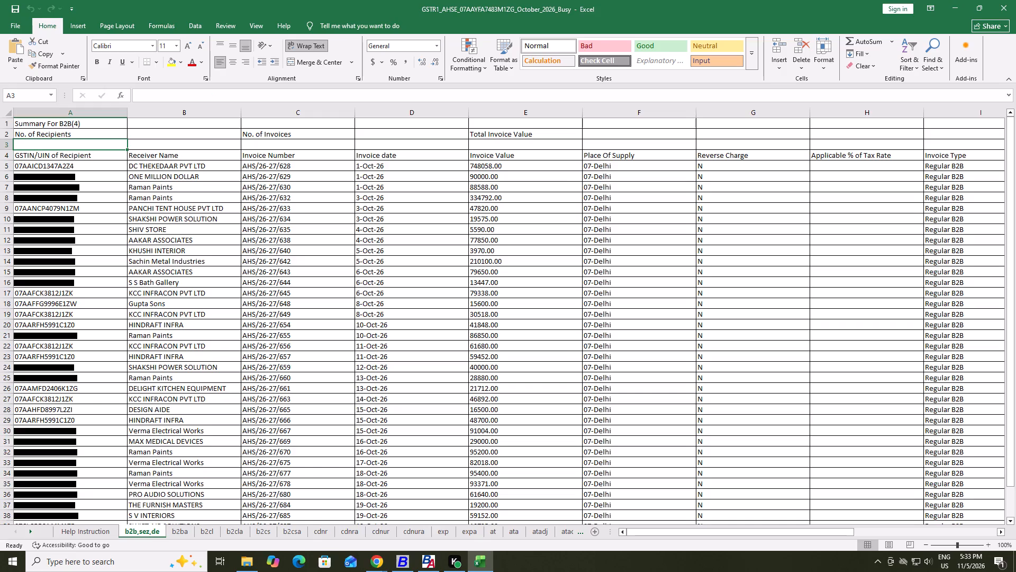
{"action": "key", "text": "Right"}
{"action": "key", "text": "Down"}
{"action": "key", "text": "Down"}
{"action": "key", "text": "Down"}
{"action": "key", "text": "Down"}
Review the b2ba, b2cl, b2cla, b2cs and b2csa sheets again in order.
{"action": "key", "text": "ctrl+Page_Down"}
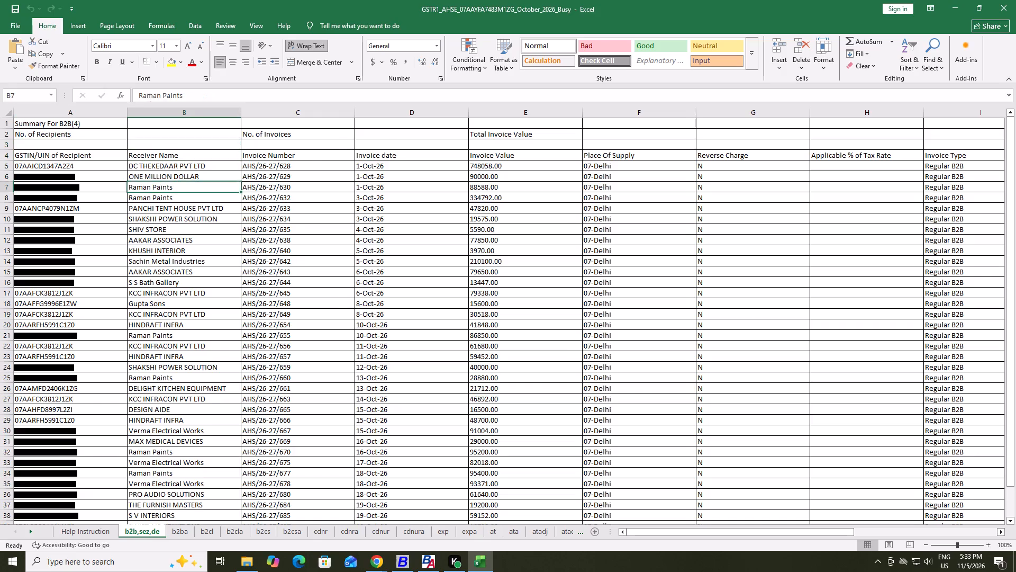
{"action": "key", "text": "Left"}
{"action": "key", "text": "Left"}
{"action": "key", "text": "Left"}
{"action": "key", "text": "Left"}
{"action": "key", "text": "Left"}
{"action": "key", "text": "Left"}
{"action": "key", "text": "Left"}
{"action": "key", "text": "Left"}
{"action": "key", "text": "Left"}
{"action": "key", "text": "Left"}
{"action": "key", "text": "Left"}
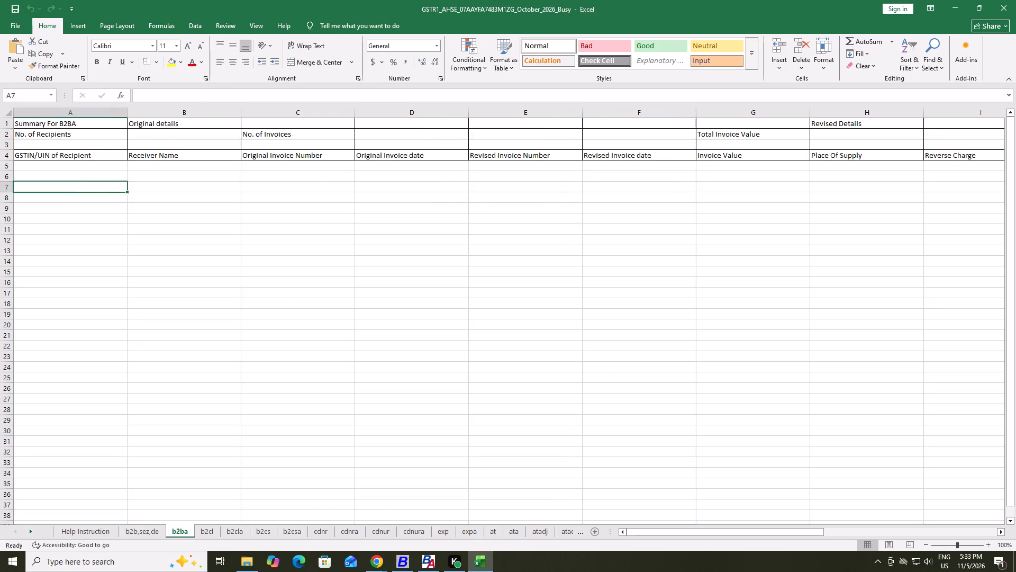
{"action": "key", "text": "Up"}
{"action": "key", "text": "Right"}
{"action": "key", "text": "ctrl+Page_Down"}
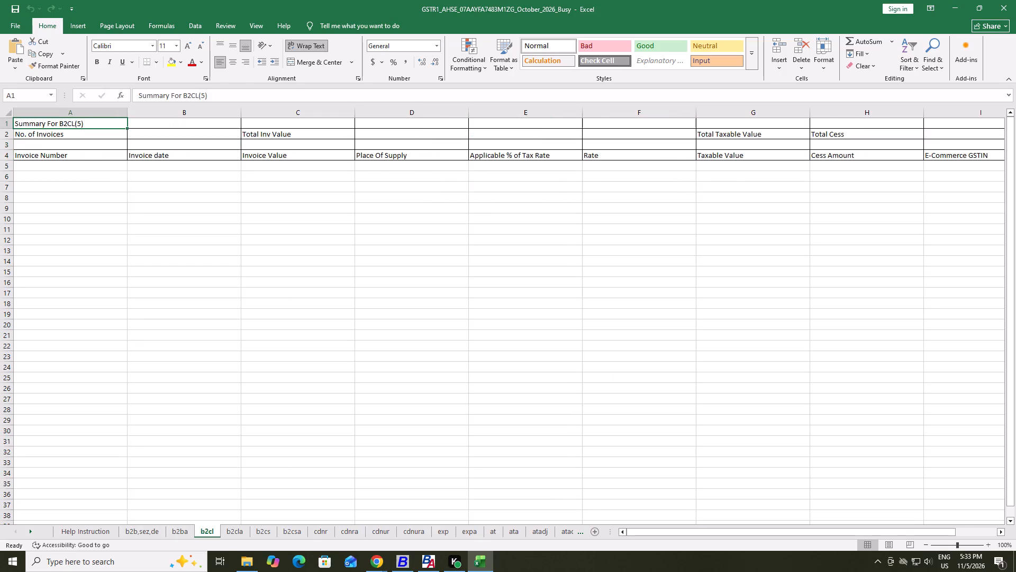
{"action": "key", "text": "ctrl+Page_Down"}
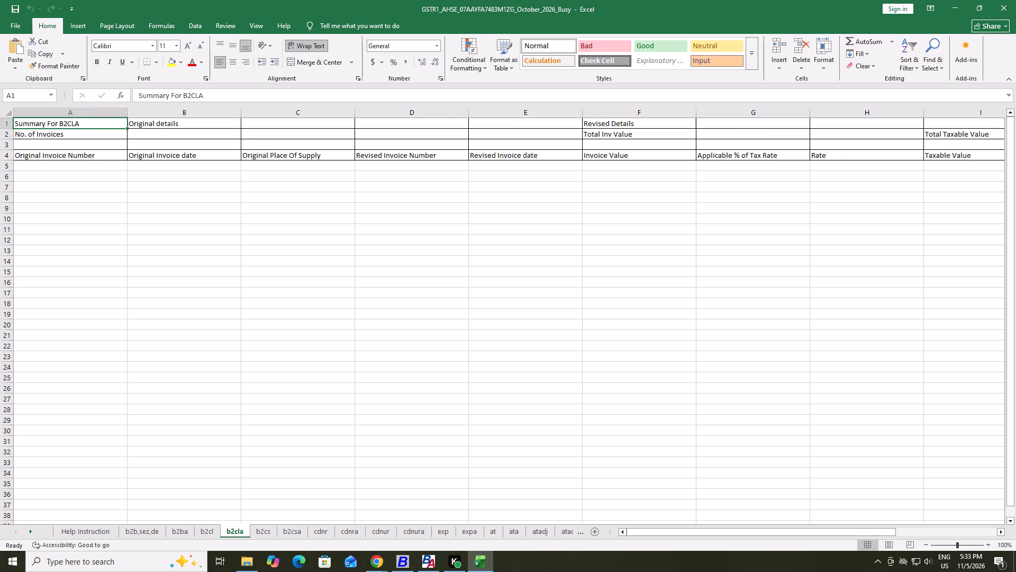
{"action": "key", "text": "ctrl+Page_Down"}
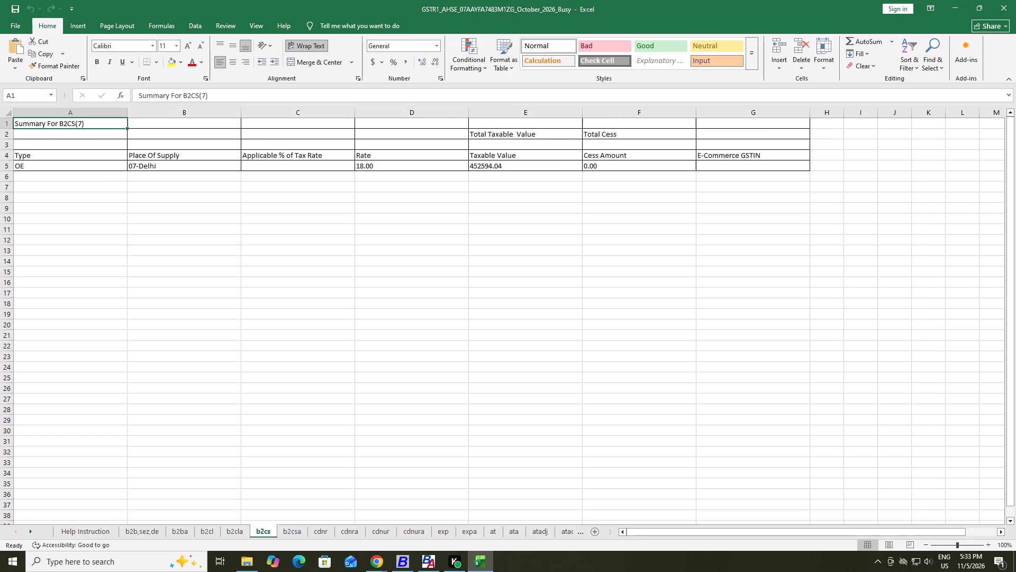
{"action": "key", "text": "ctrl+Page_Down"}
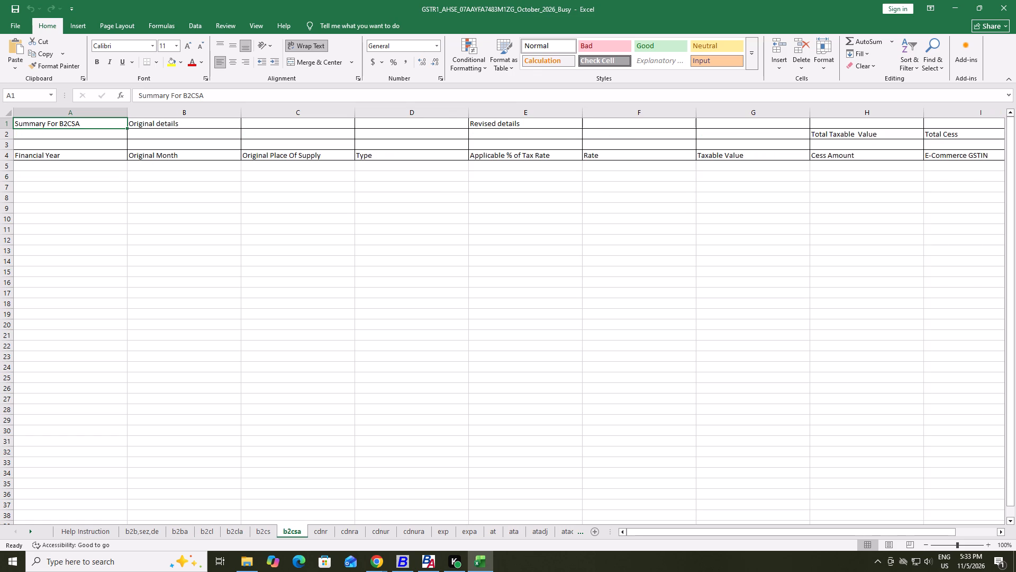
Switch to Busy and close the GSTR-1 eReturn form.
{"action": "key", "text": "alt+Tab"}
{"action": "key", "text": "alt+Tab"}
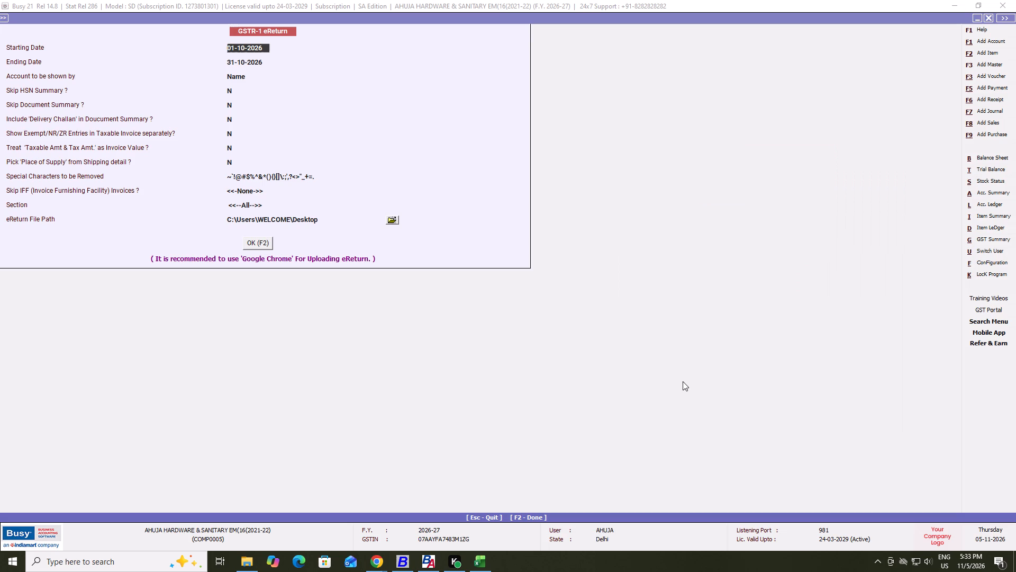
{"action": "key", "text": "Escape"}
{"action": "key", "text": "Escape"}
{"action": "key", "text": "Escape"}
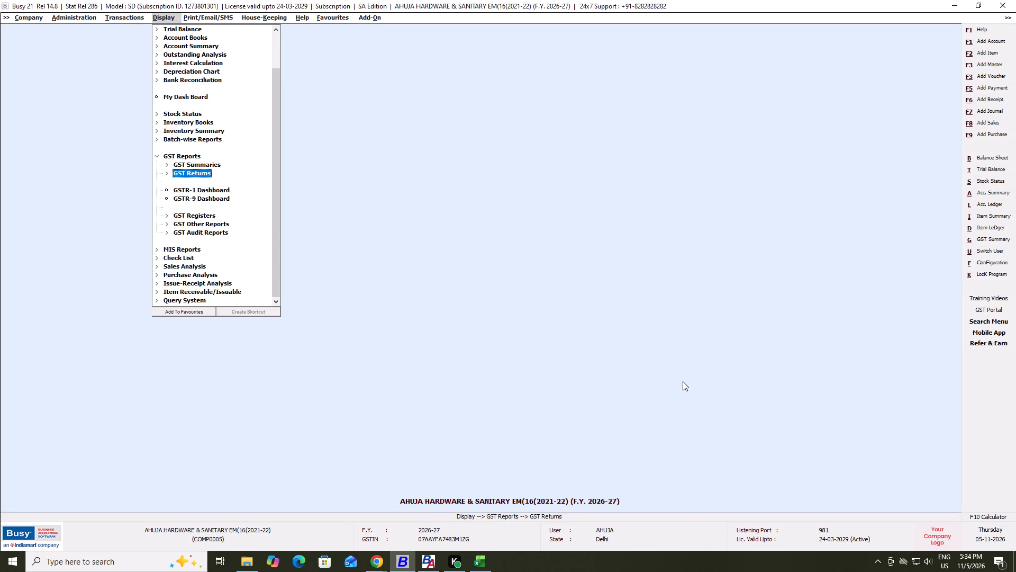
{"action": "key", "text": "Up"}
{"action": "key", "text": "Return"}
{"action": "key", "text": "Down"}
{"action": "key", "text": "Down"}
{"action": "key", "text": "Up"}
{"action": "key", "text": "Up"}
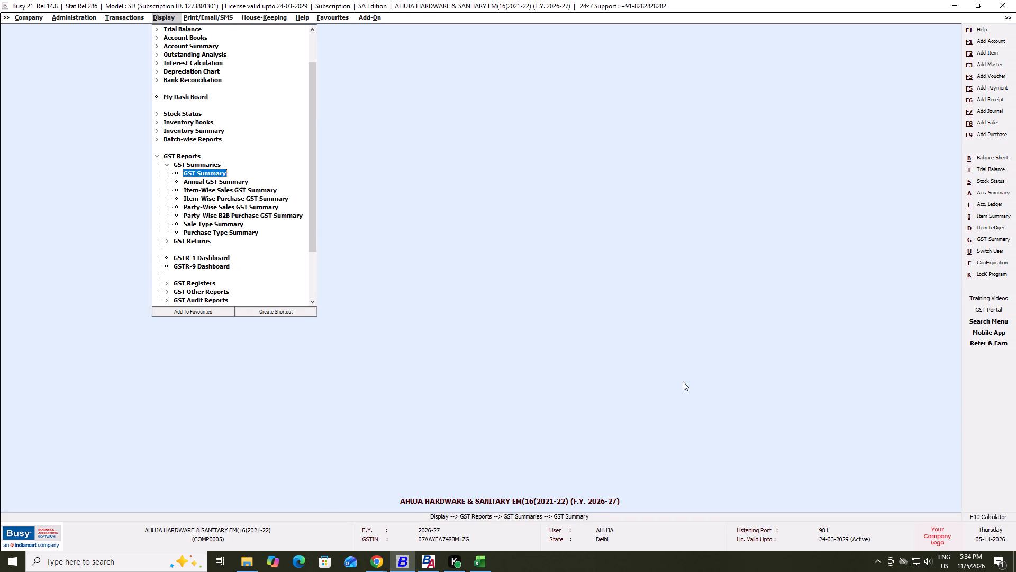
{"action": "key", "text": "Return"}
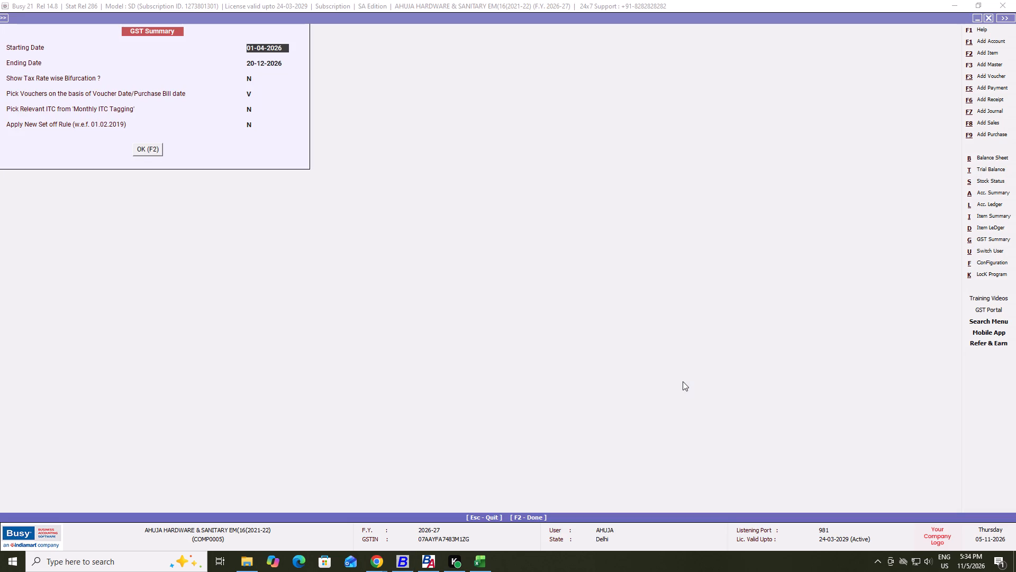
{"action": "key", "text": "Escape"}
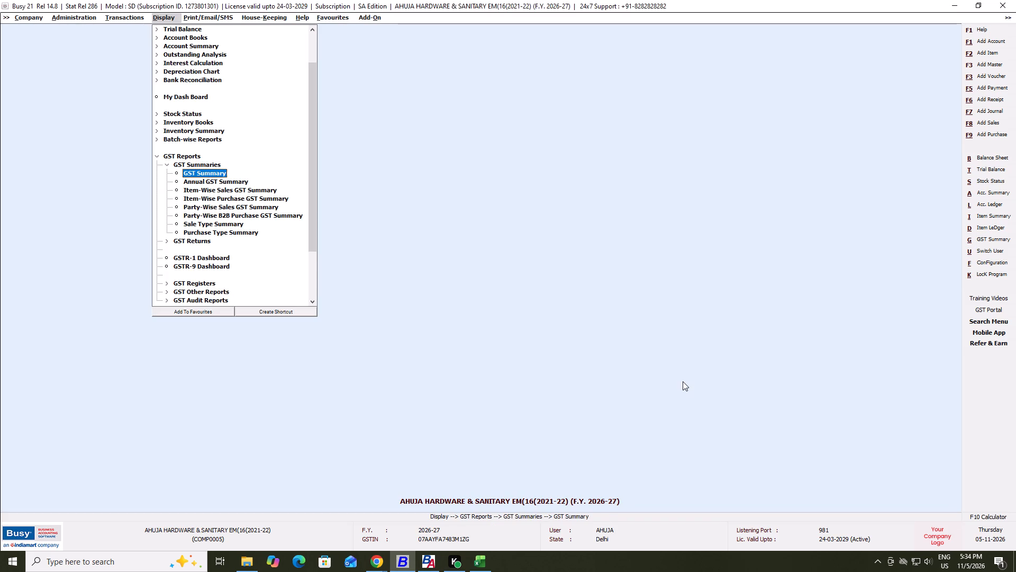
Open the GSTR-1 report form from the GST Returns group of the GST reports.
{"action": "key", "text": "Down"}
{"action": "key", "text": "Down"}
{"action": "key", "text": "Down"}
{"action": "key", "text": "Down"}
{"action": "key", "text": "Down"}
{"action": "key", "text": "Down"}
{"action": "key", "text": "Down"}
{"action": "key", "text": "Down"}
{"action": "key", "text": "Down"}
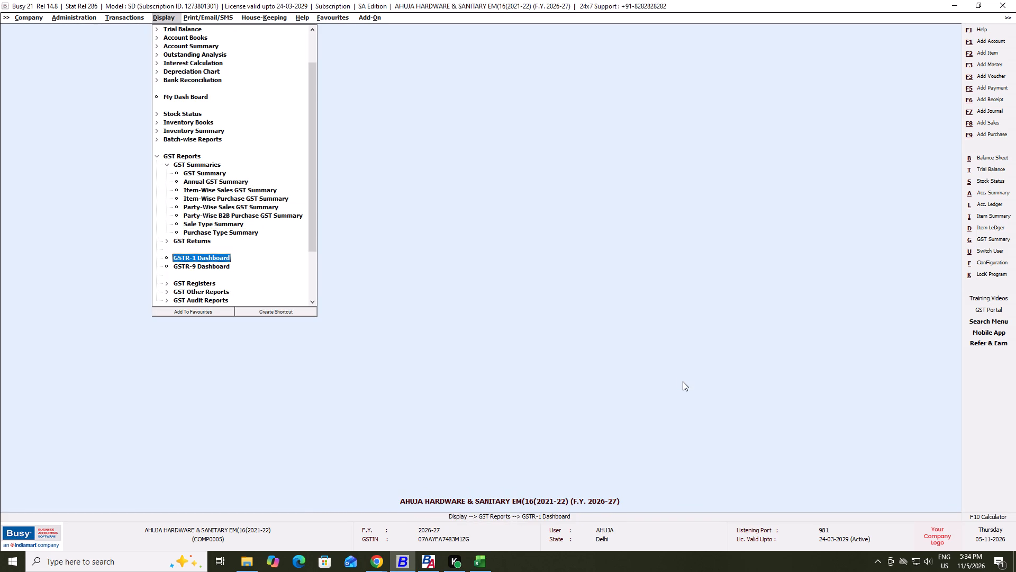
{"action": "key", "text": "Down"}
{"action": "key", "text": "Down"}
{"action": "key", "text": "Down"}
{"action": "key", "text": "Up"}
{"action": "key", "text": "Up"}
{"action": "key", "text": "Up"}
{"action": "key", "text": "Up"}
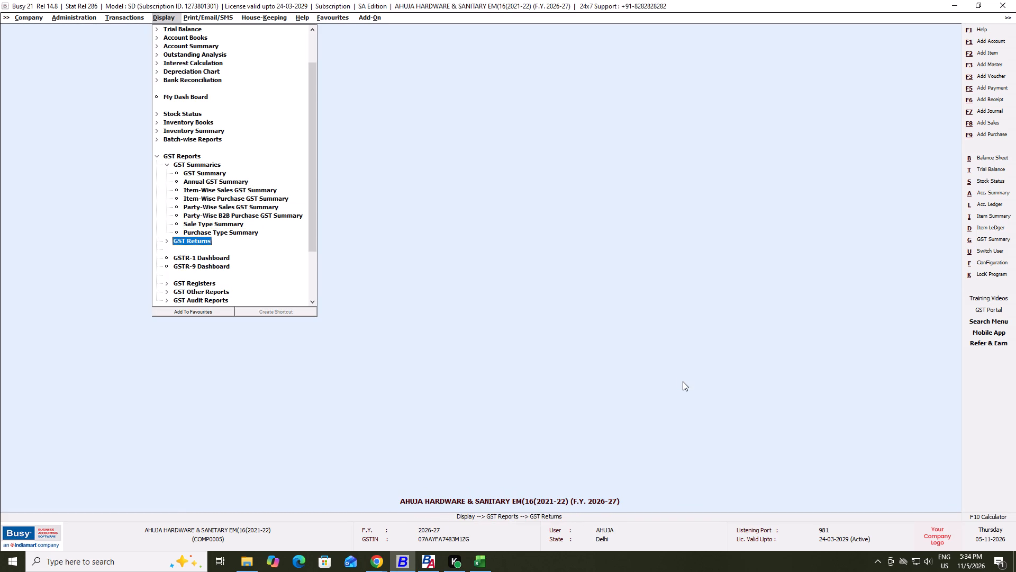
{"action": "key", "text": "Return"}
{"action": "key", "text": "Down"}
{"action": "key", "text": "Down"}
{"action": "key", "text": "Up"}
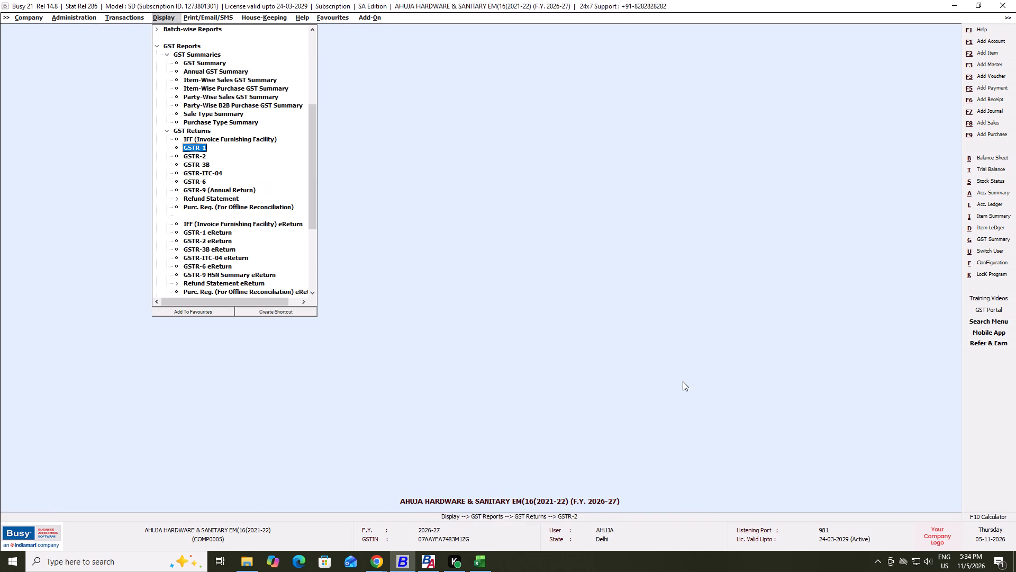
{"action": "key", "text": "Down"}
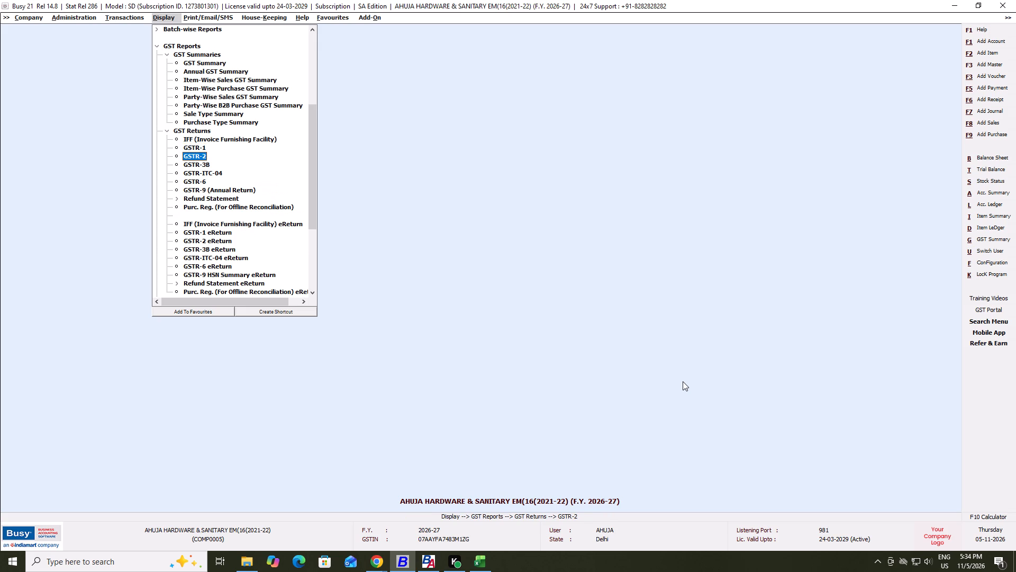
{"action": "key", "text": "Down"}
{"action": "key", "text": "Down"}
{"action": "key", "text": "Down"}
{"action": "key", "text": "Down"}
{"action": "key", "text": "Up"}
{"action": "key", "text": "Up"}
{"action": "key", "text": "Up"}
{"action": "key", "text": "Up"}
{"action": "key", "text": "Up"}
{"action": "key", "text": "Return"}
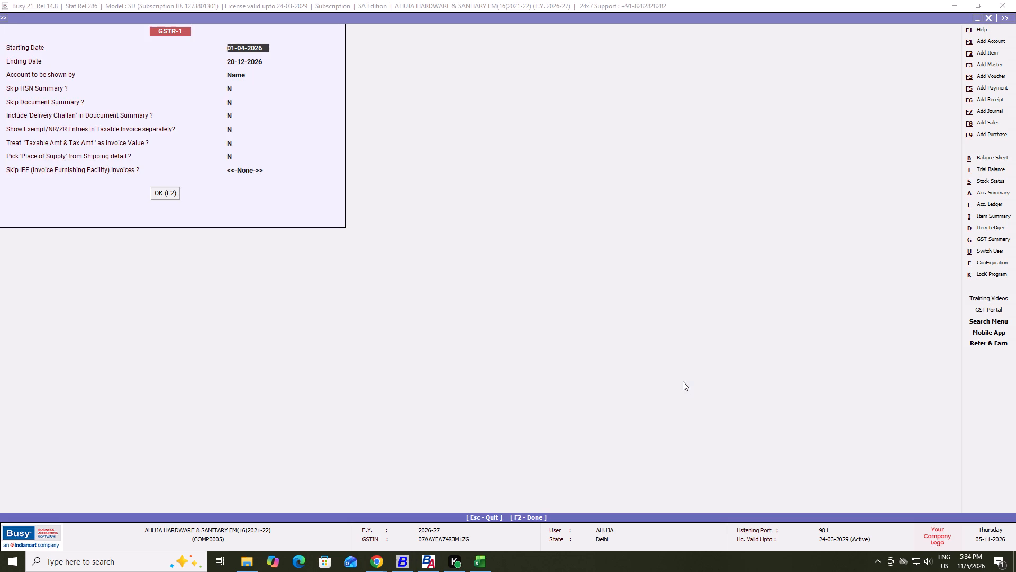
Generate the GSTR-1 report for the period 01-10-2026 to 31-10-2026, leaving the remaining options at their defaults.
{"action": "type", "text": "1-10-26"}
{"action": "key", "text": "Return"}
{"action": "key", "text": "Tab"}
{"action": "key", "text": "2"}
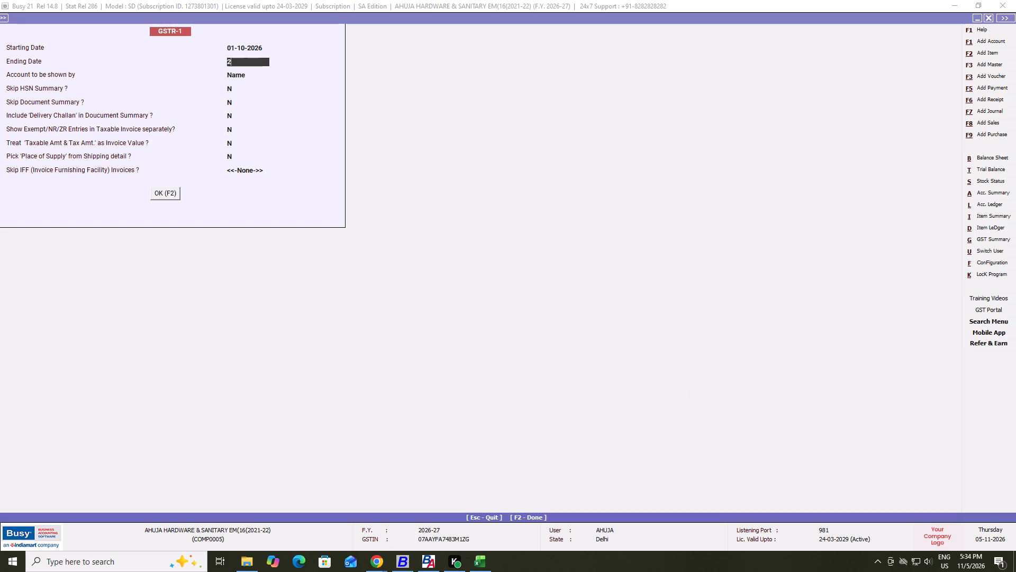
{"action": "key", "text": "BackSpace"}
{"action": "type", "text": "31-10-16"}
{"action": "key", "text": "BackSpace"}
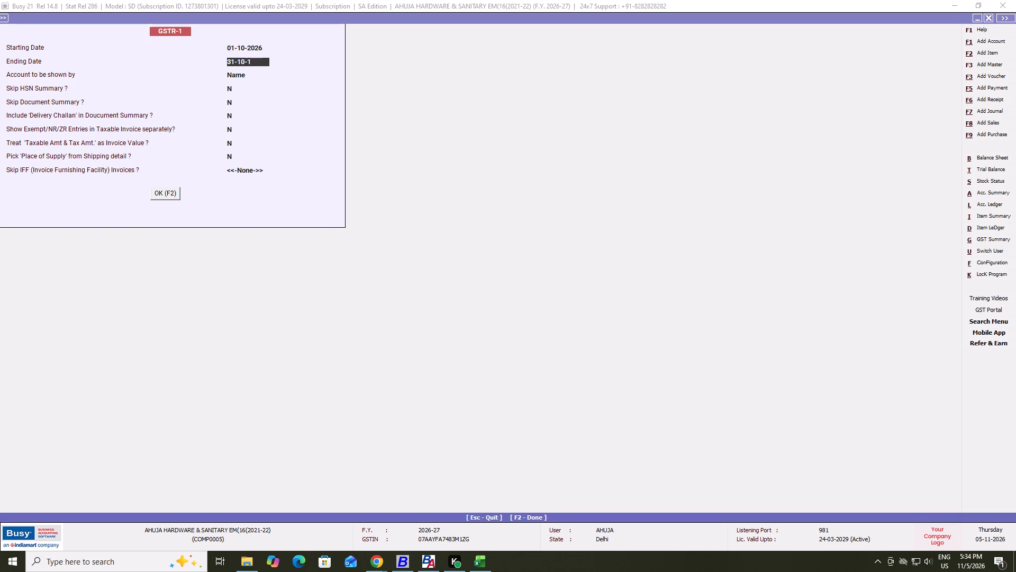
{"action": "key", "text": "BackSpace"}
{"action": "type", "text": "26"}
{"action": "key", "text": "Return"}
{"action": "key", "text": "Tab"}
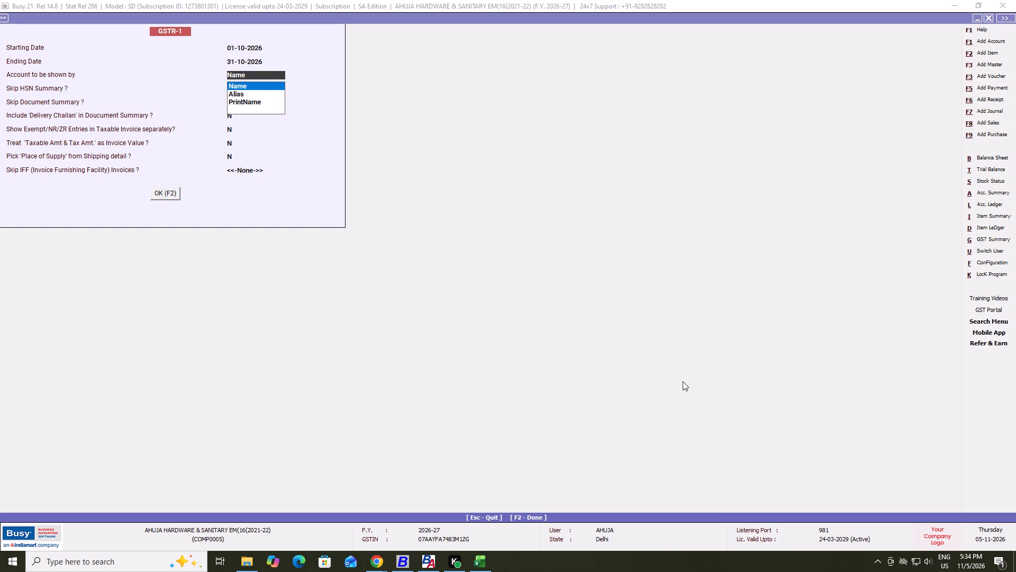
{"action": "key", "text": "F2"}
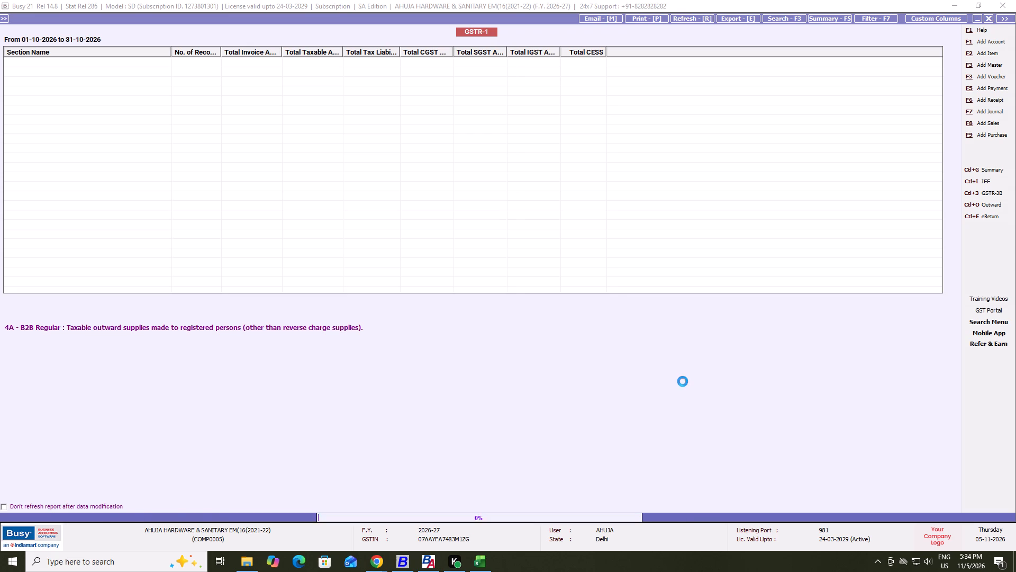
Open the invoice list of the 4A - B2B Regular section in the GSTR-1 report.
{"action": "key", "text": "End"}
{"action": "key", "text": "Up"}
{"action": "key", "text": "Up"}
{"action": "key", "text": "Up"}
{"action": "key", "text": "Up"}
{"action": "key", "text": "Up"}
{"action": "key", "text": "Up"}
{"action": "key", "text": "Up"}
{"action": "key", "text": "Up"}
{"action": "key", "text": "Up"}
{"action": "key", "text": "Up"}
{"action": "key", "text": "Up"}
{"action": "key", "text": "Up"}
{"action": "key", "text": "Up"}
{"action": "key", "text": "Up"}
{"action": "key", "text": "Up"}
{"action": "key", "text": "Up"}
{"action": "key", "text": "Up"}
{"action": "key", "text": "Up"}
{"action": "key", "text": "Up"}
{"action": "key", "text": "Up"}
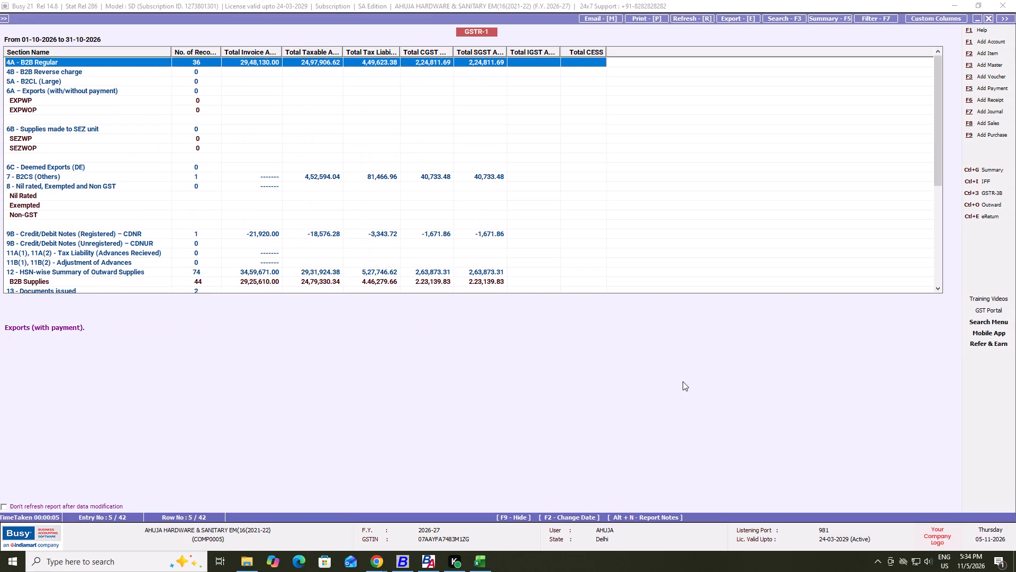
{"action": "key", "text": "Return"}
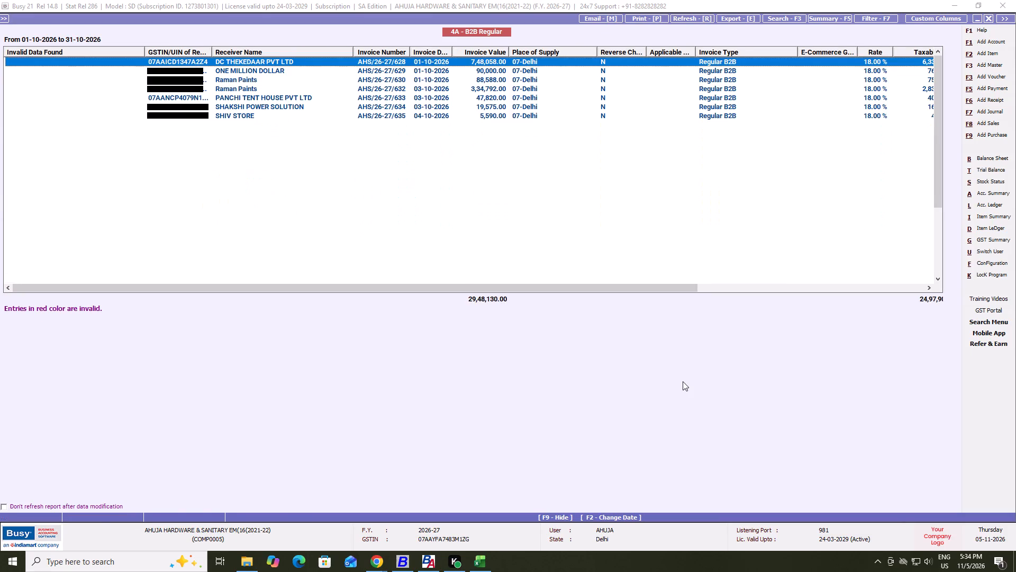
Look through the B2B Regular invoices down to the last entry and back up, then return to the GSTR-1 section summary.
{"action": "key", "text": "Down"}
{"action": "key", "text": "Down"}
{"action": "key", "text": "Down"}
{"action": "key", "text": "Down"}
{"action": "key", "text": "Down"}
{"action": "key", "text": "Down"}
{"action": "key", "text": "Down"}
{"action": "key", "text": "Down"}
{"action": "key", "text": "Down"}
{"action": "key", "text": "Down"}
{"action": "key", "text": "Down"}
{"action": "key", "text": "Down"}
{"action": "key", "text": "Down"}
{"action": "key", "text": "Down"}
{"action": "key", "text": "Down"}
{"action": "key", "text": "Down"}
{"action": "key", "text": "Down"}
{"action": "key", "text": "Down"}
{"action": "key", "text": "Down"}
{"action": "key", "text": "Down"}
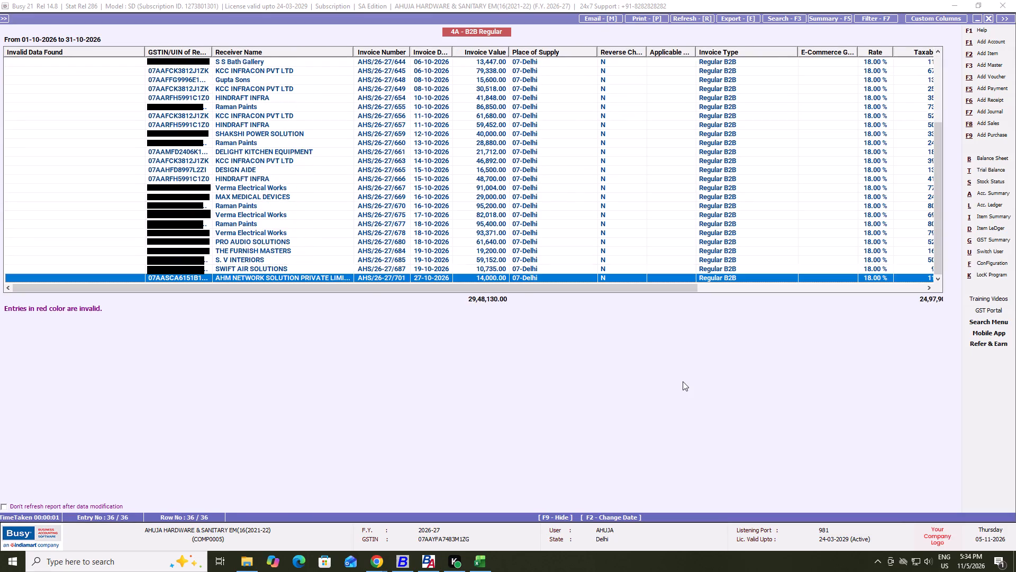
{"action": "key", "text": "Up"}
{"action": "key", "text": "Up"}
{"action": "key", "text": "Up"}
{"action": "key", "text": "Up"}
{"action": "key", "text": "Up"}
{"action": "key", "text": "Up"}
{"action": "key", "text": "Up"}
{"action": "key", "text": "Up"}
{"action": "key", "text": "Up"}
{"action": "key", "text": "Up"}
{"action": "key", "text": "Up"}
{"action": "key", "text": "Up"}
{"action": "key", "text": "Up"}
{"action": "key", "text": "Up"}
{"action": "key", "text": "Up"}
{"action": "key", "text": "Up"}
{"action": "key", "text": "Up"}
{"action": "key", "text": "Up"}
{"action": "key", "text": "Up"}
{"action": "key", "text": "Up"}
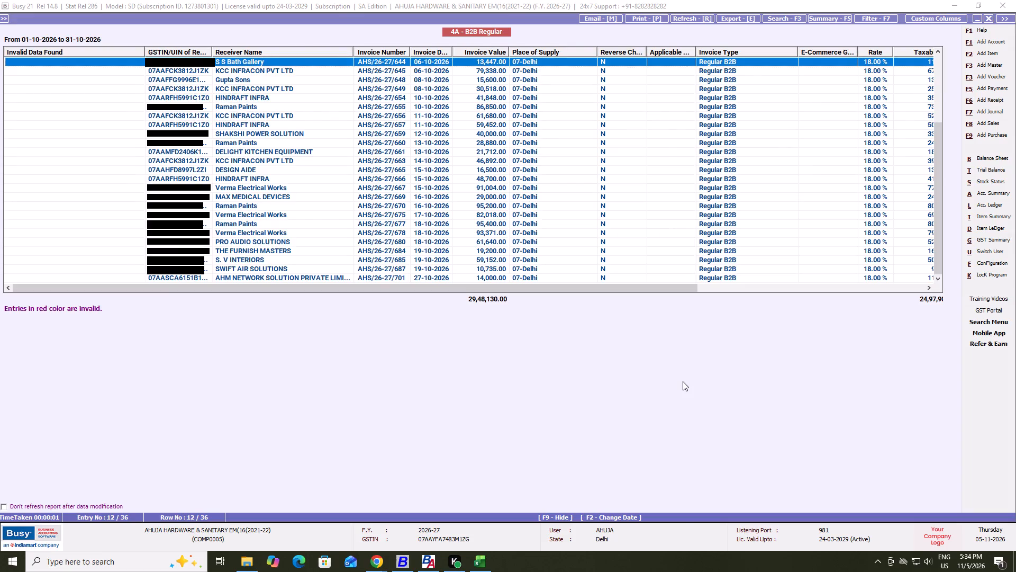
{"action": "key", "text": "Escape"}
Open the 7 - B2CS (Others) section and drill into the vouchers behind its 07-Delhi entry.
{"action": "key", "text": "Down"}
{"action": "key", "text": "Down"}
{"action": "key", "text": "Down"}
{"action": "key", "text": "Down"}
{"action": "key", "text": "Down"}
{"action": "key", "text": "Down"}
{"action": "key", "text": "Down"}
{"action": "key", "text": "Down"}
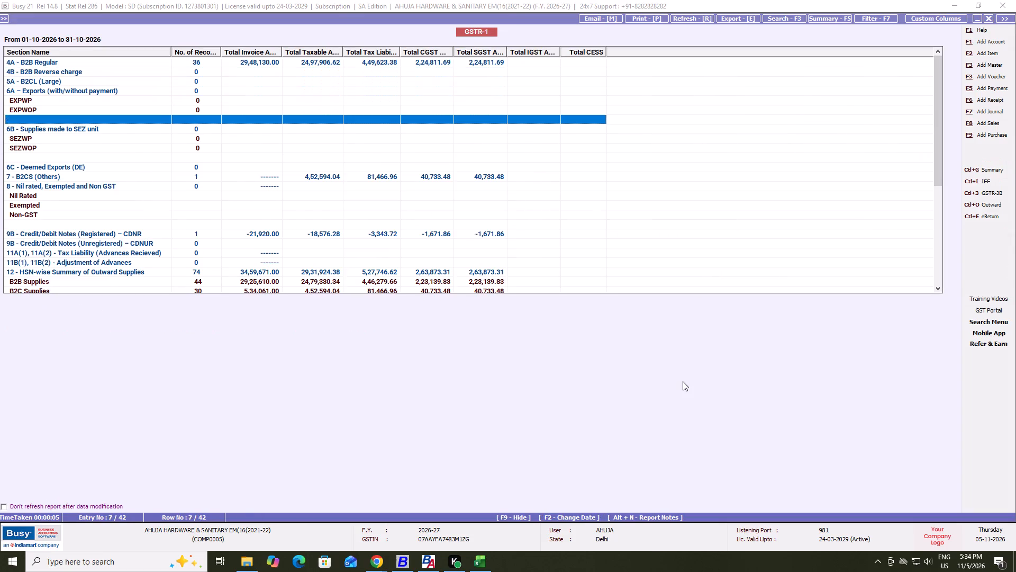
{"action": "key", "text": "Down"}
{"action": "key", "text": "Down"}
{"action": "key", "text": "Down"}
{"action": "key", "text": "Down"}
{"action": "key", "text": "Return"}
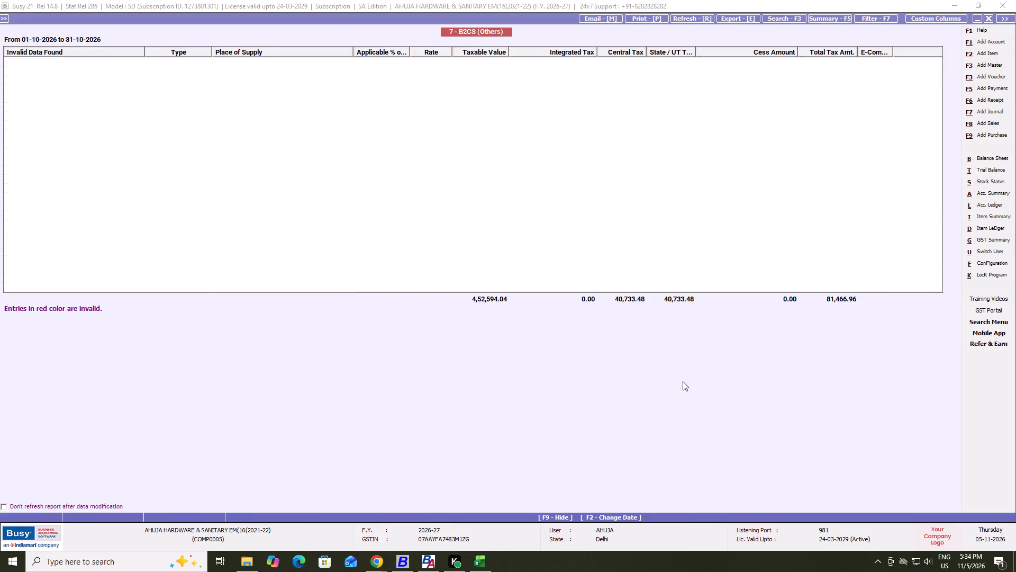
{"action": "key", "text": "Down"}
{"action": "key", "text": "Return"}
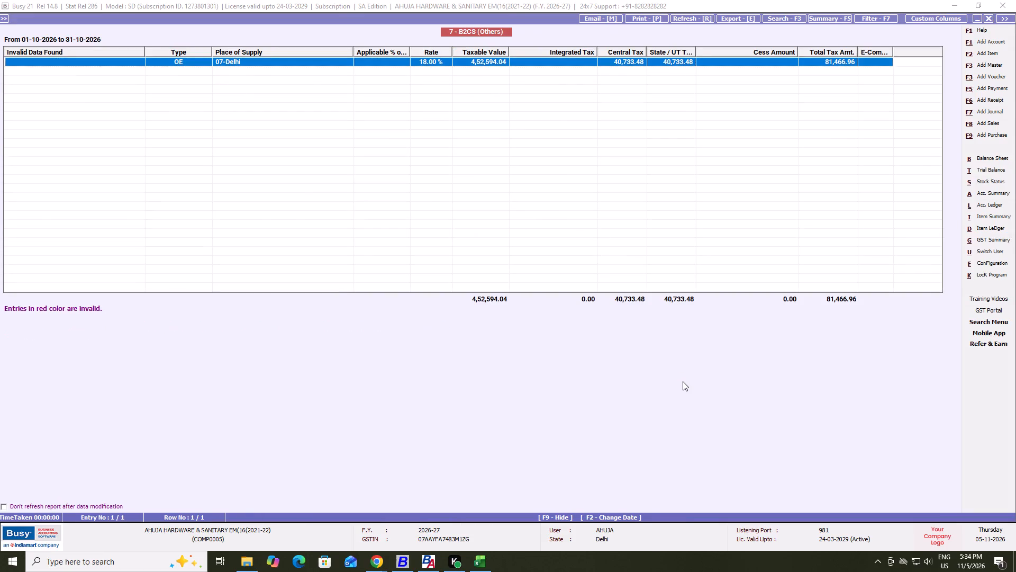
Examine the vouchers in the B2C(Small) details and return to the GSTR-1 section summary.
{"action": "key", "text": "Down"}
{"action": "key", "text": "Down"}
{"action": "key", "text": "Down"}
{"action": "key", "text": "Down"}
{"action": "key", "text": "Down"}
{"action": "key", "text": "Down"}
{"action": "key", "text": "Down"}
{"action": "key", "text": "Down"}
{"action": "key", "text": "Down"}
{"action": "key", "text": "Down"}
{"action": "key", "text": "Down"}
{"action": "key", "text": "Down"}
{"action": "key", "text": "Down"}
{"action": "key", "text": "Down"}
{"action": "key", "text": "Down"}
{"action": "key", "text": "Down"}
{"action": "key", "text": "Down"}
{"action": "key", "text": "Down"}
{"action": "key", "text": "Down"}
{"action": "key", "text": "Down"}
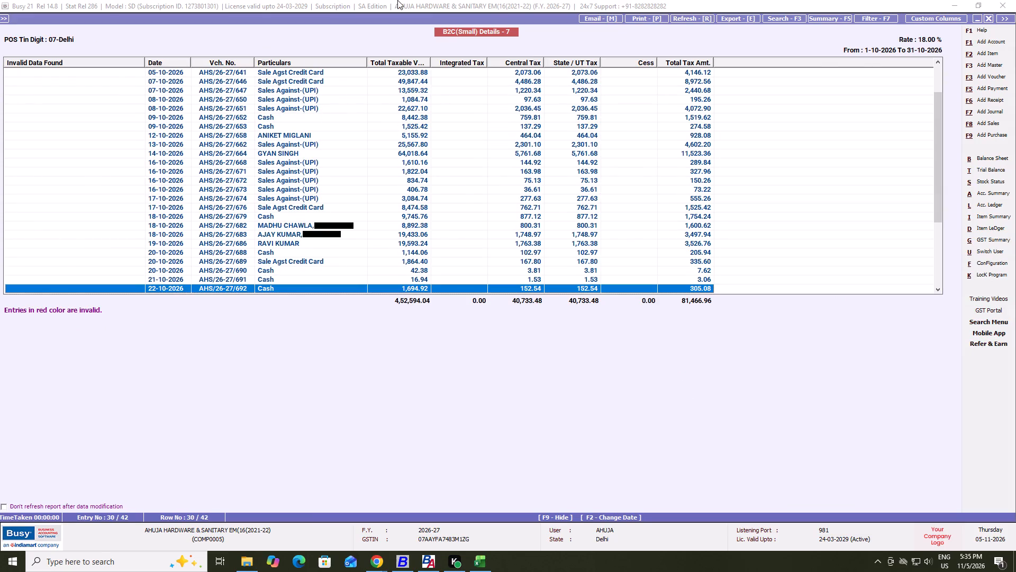
{"action": "key", "text": "Escape"}
{"action": "key", "text": "Escape"}
Look through the section rows of the GSTR-1 summary, down past the HSN-wise and Documents issued sections.
{"action": "key", "text": "Up"}
{"action": "key", "text": "Up"}
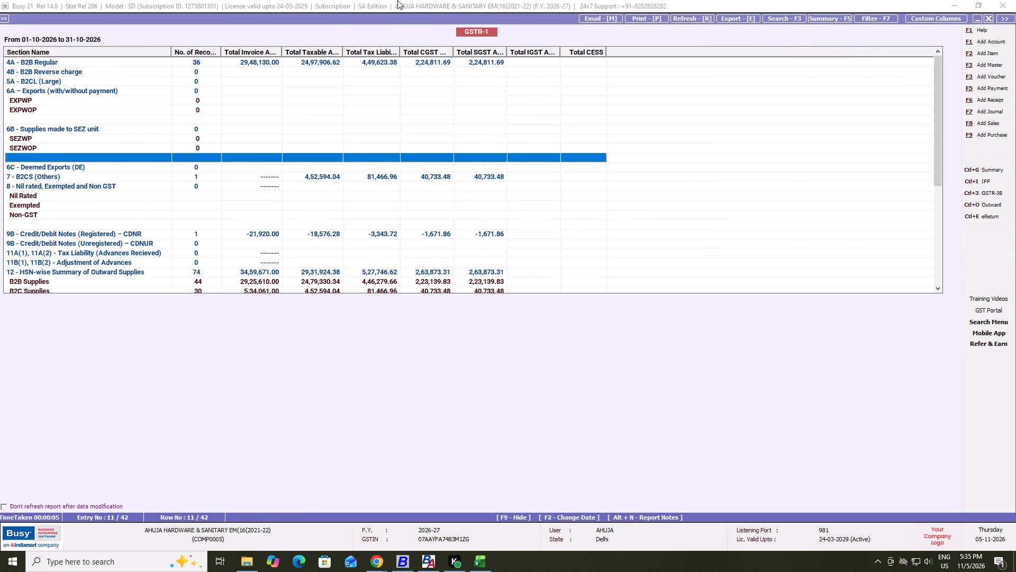
{"action": "key", "text": "Up"}
{"action": "key", "text": "Up"}
{"action": "key", "text": "Up"}
{"action": "key", "text": "Up"}
{"action": "key", "text": "Down"}
{"action": "key", "text": "Down"}
{"action": "key", "text": "Down"}
{"action": "key", "text": "Down"}
{"action": "key", "text": "Down"}
{"action": "key", "text": "Down"}
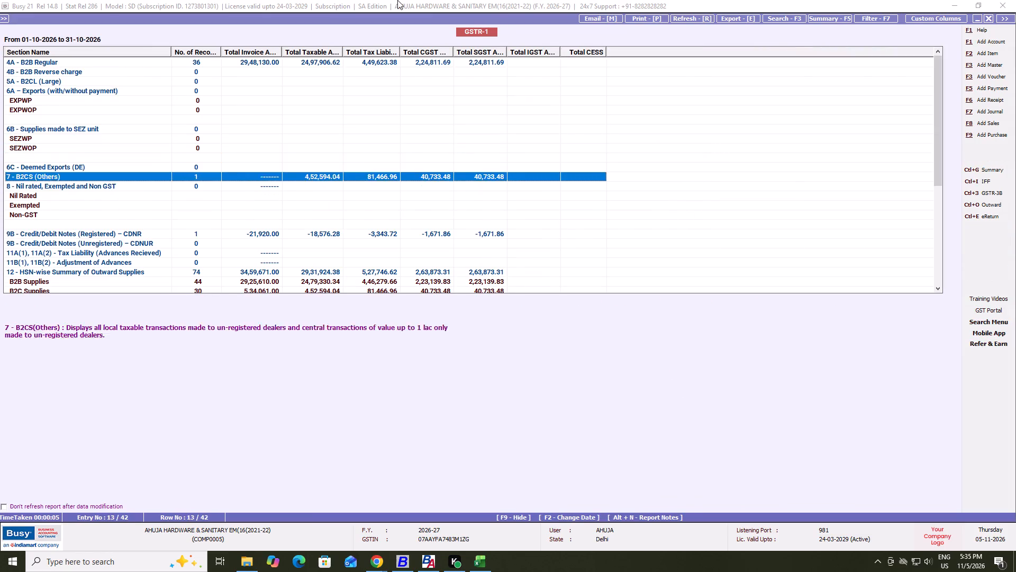
{"action": "key", "text": "Down"}
{"action": "key", "text": "Down"}
{"action": "key", "text": "Down"}
{"action": "key", "text": "Down"}
{"action": "key", "text": "Down"}
{"action": "key", "text": "Down"}
{"action": "key", "text": "Down"}
{"action": "key", "text": "Down"}
{"action": "key", "text": "Down"}
{"action": "key", "text": "Down"}
{"action": "key", "text": "Down"}
{"action": "key", "text": "Down"}
{"action": "key", "text": "Down"}
{"action": "key", "text": "Down"}
{"action": "key", "text": "Down"}
{"action": "key", "text": "Down"}
Open the note list of the 9B - Credit/Debit Notes (Registered) – CDNR section in the GSTR-1 summary.
{"action": "key", "text": "Up"}
{"action": "key", "text": "Up"}
{"action": "key", "text": "Up"}
{"action": "key", "text": "Up"}
{"action": "key", "text": "Up"}
{"action": "key", "text": "Up"}
{"action": "key", "text": "Up"}
{"action": "key", "text": "Up"}
{"action": "key", "text": "Up"}
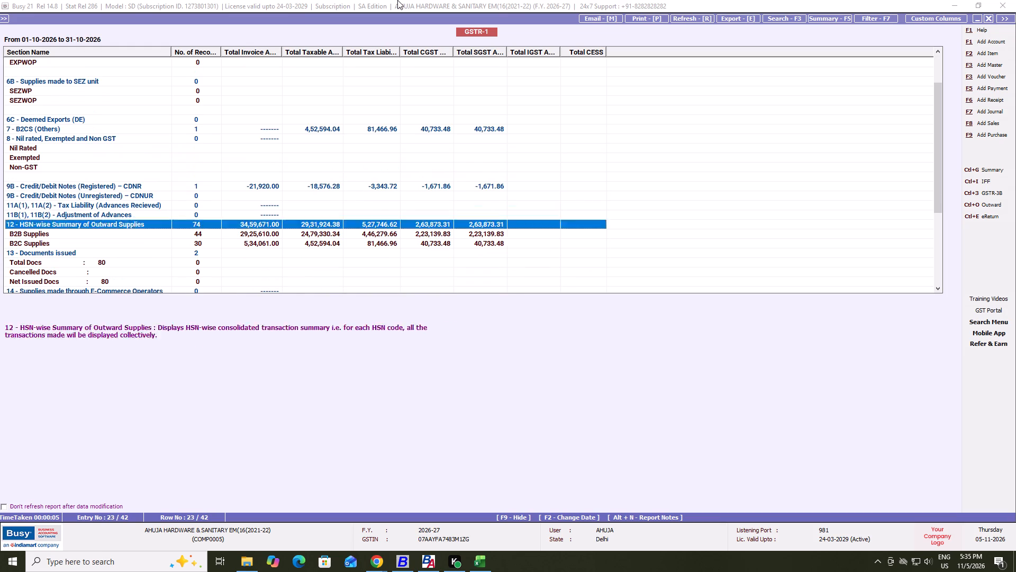
{"action": "key", "text": "Up"}
{"action": "key", "text": "Return"}
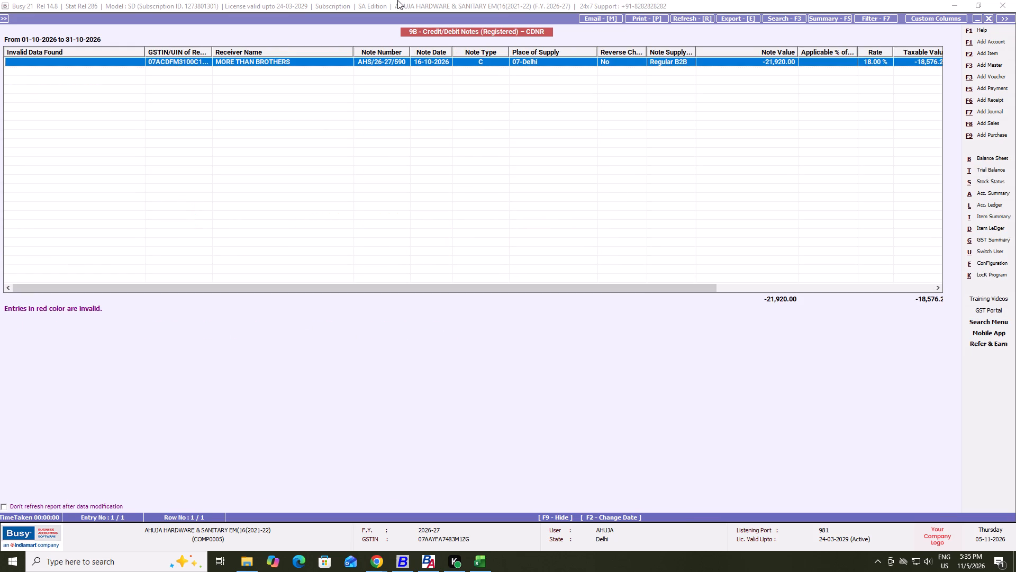
Examine the sales return voucher behind the MORE THAN BROTHERS note and its taxable value column, ending back at the GSTR-1 section summary.
{"action": "key", "text": "Return"}
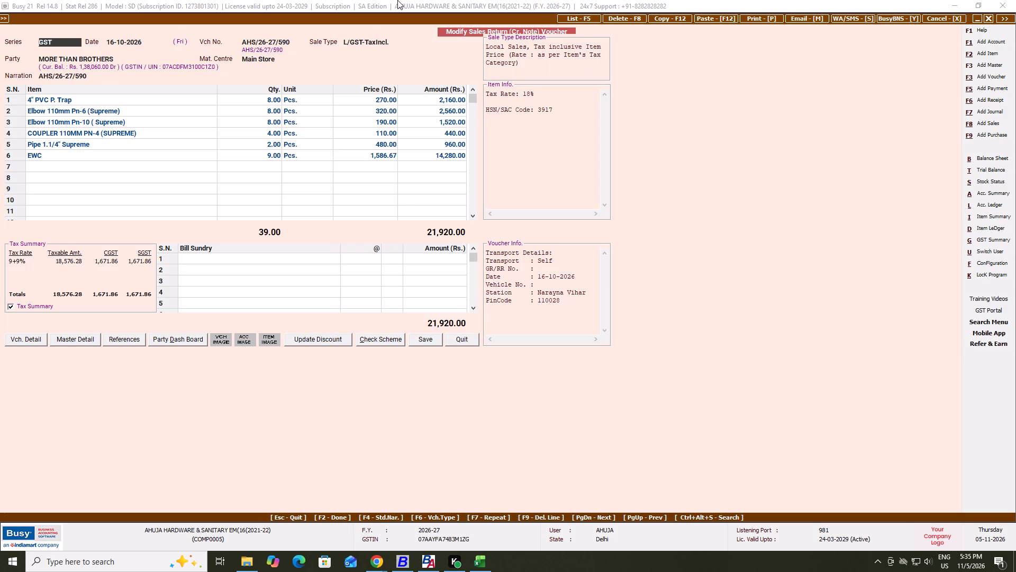
{"action": "key", "text": "Escape"}
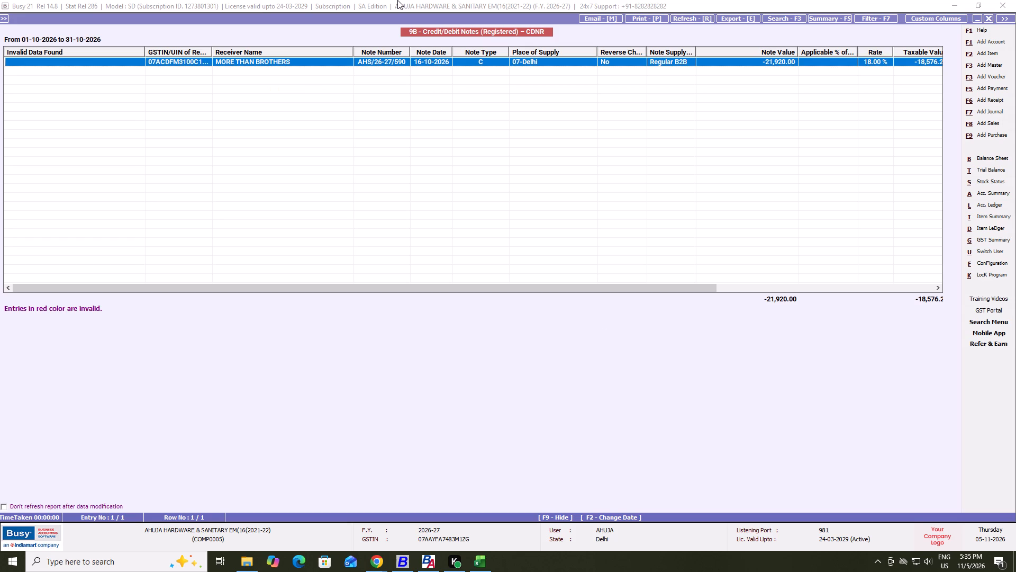
{"action": "key", "text": "Right"}
{"action": "key", "text": "Right"}
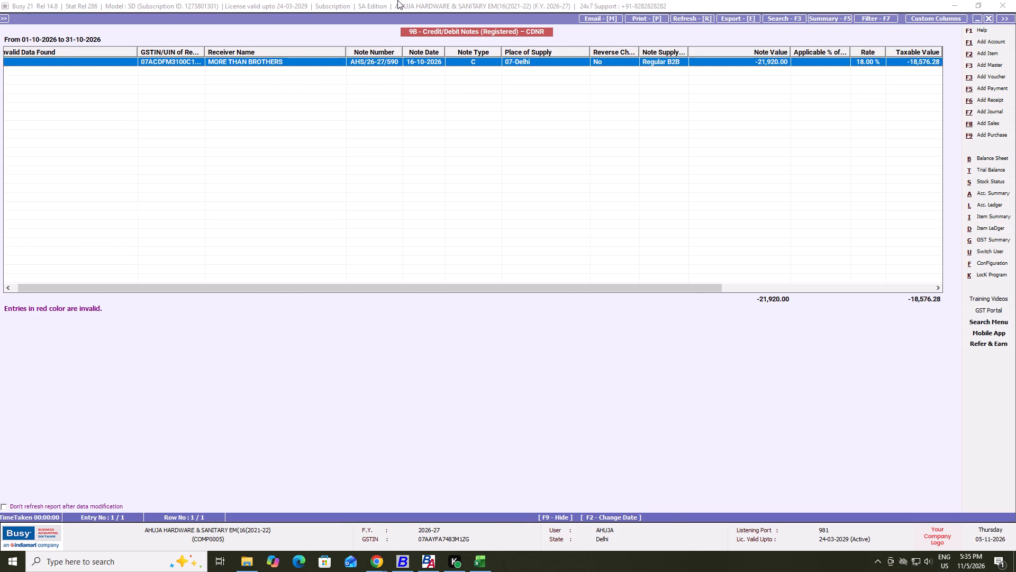
{"action": "key", "text": "Escape"}
Switch to the exported October 2026 GSTR-1 workbook in Excel and view its cdnr sheet.
{"action": "key", "text": "Down"}
{"action": "key", "text": "alt+Tab"}
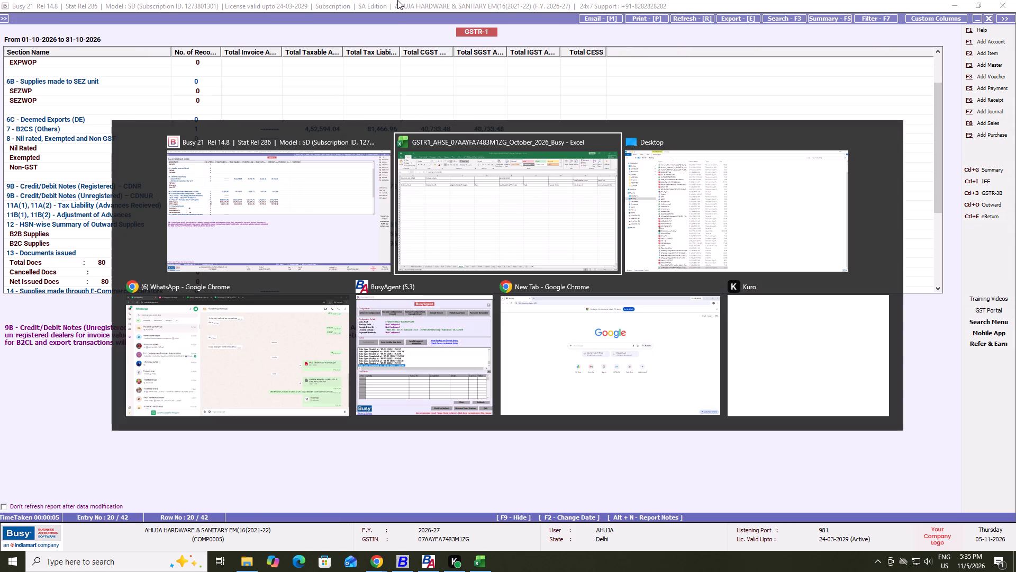
{"action": "key", "text": "alt+Tab"}
{"action": "key", "text": "alt+Left"}
{"action": "key", "text": "ctrl+Page_Down"}
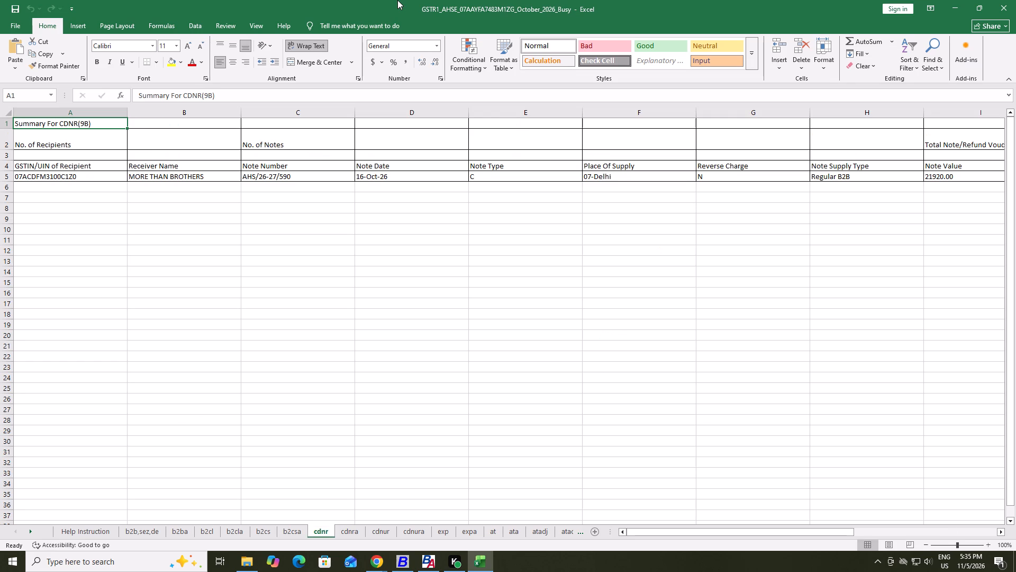
Examine the workbook's sheets following cdnr, from cdnra through the export and advance sheets to atadja.
{"action": "key", "text": "ctrl+Page_Down"}
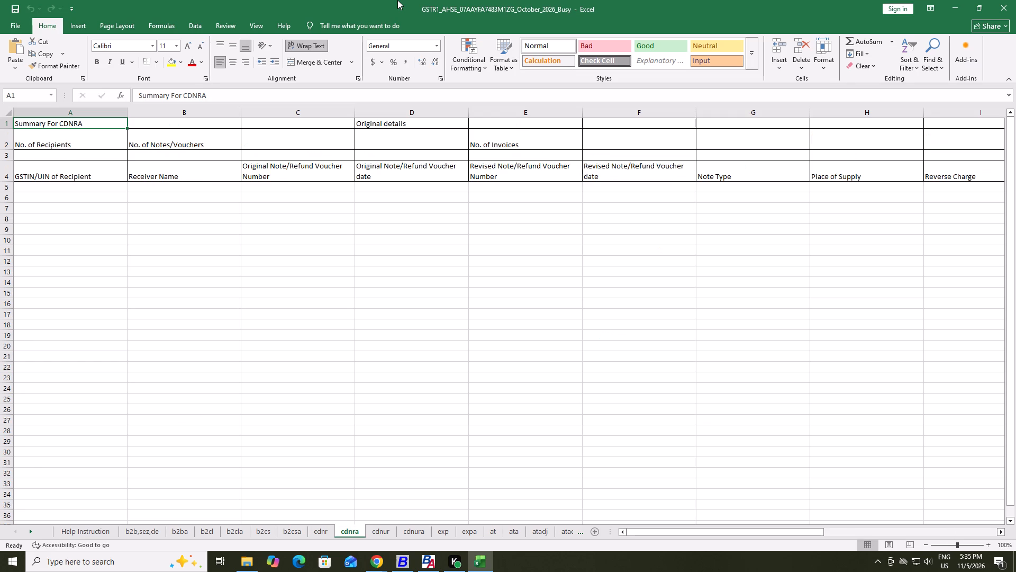
{"action": "key", "text": "ctrl+Page_Down"}
{"action": "key", "text": "ctrl+Page_Down"}
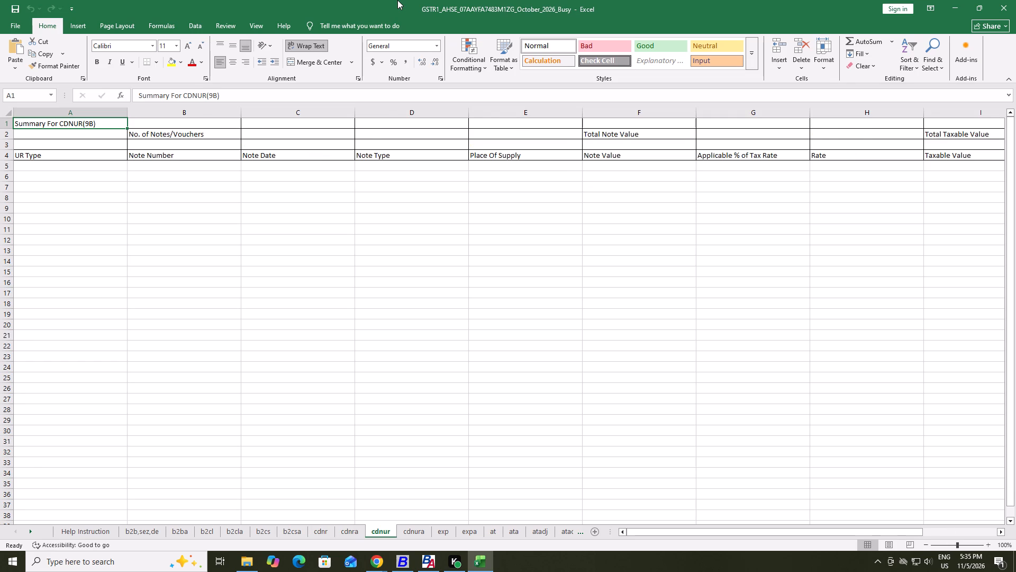
{"action": "key", "text": "ctrl+Page_Down"}
{"action": "key", "text": "ctrl+Page_Down"}
{"action": "key", "text": "ctrl+Page_Down"}
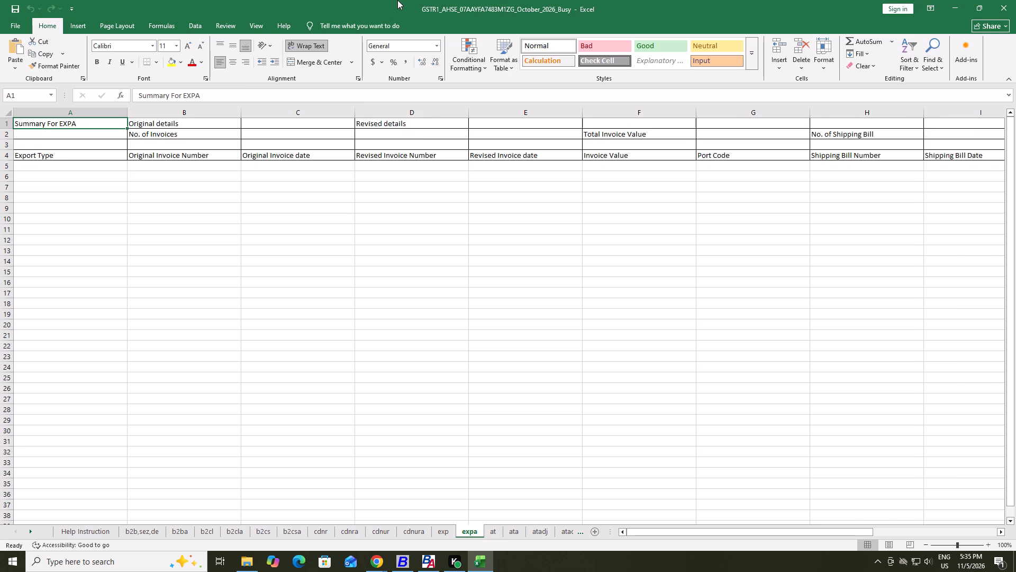
{"action": "key", "text": "ctrl+Page_Down"}
{"action": "key", "text": "ctrl+Page_Down"}
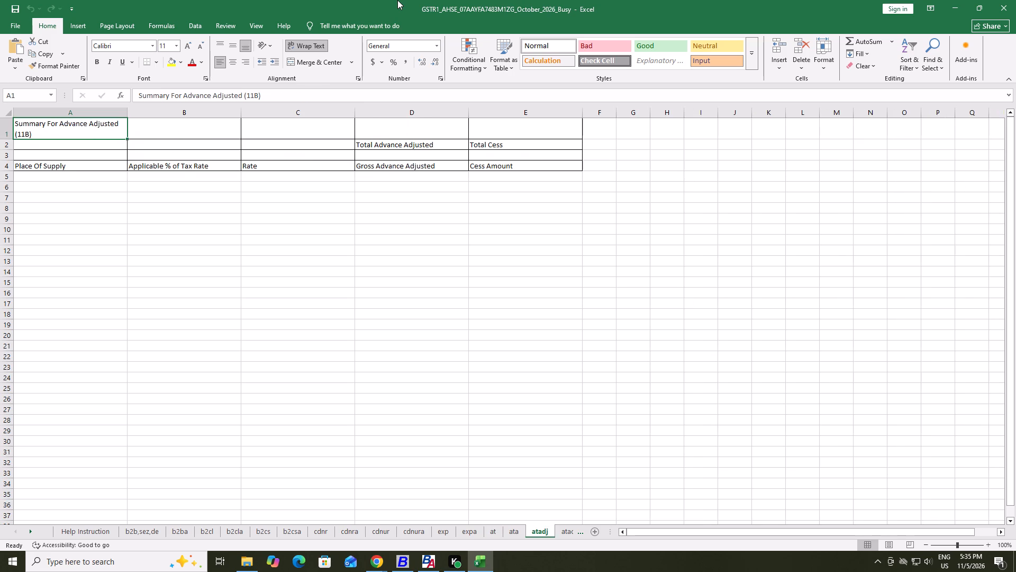
{"action": "key", "text": "ctrl+Page_Down"}
{"action": "key", "text": "ctrl+Page_Down"}
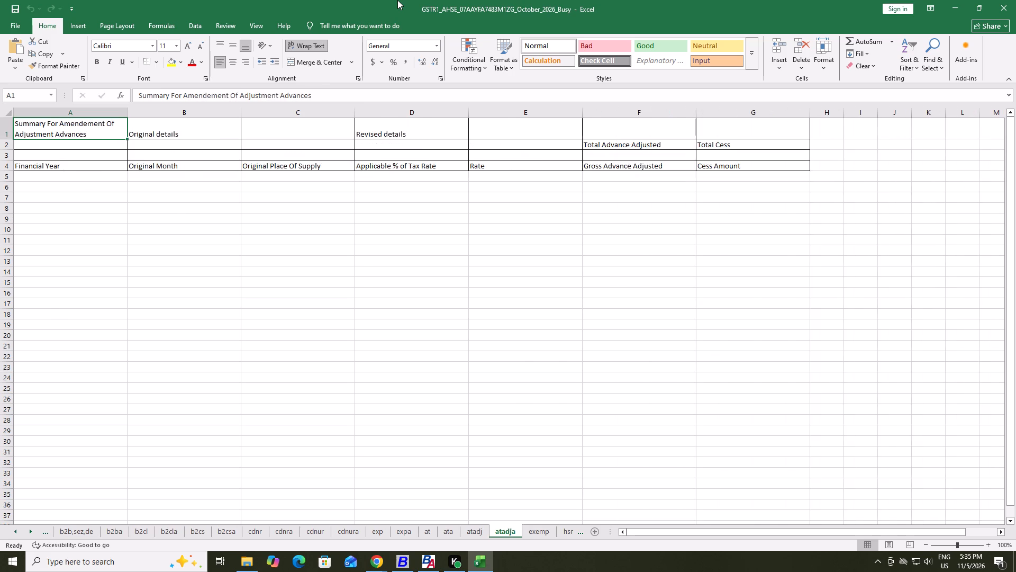
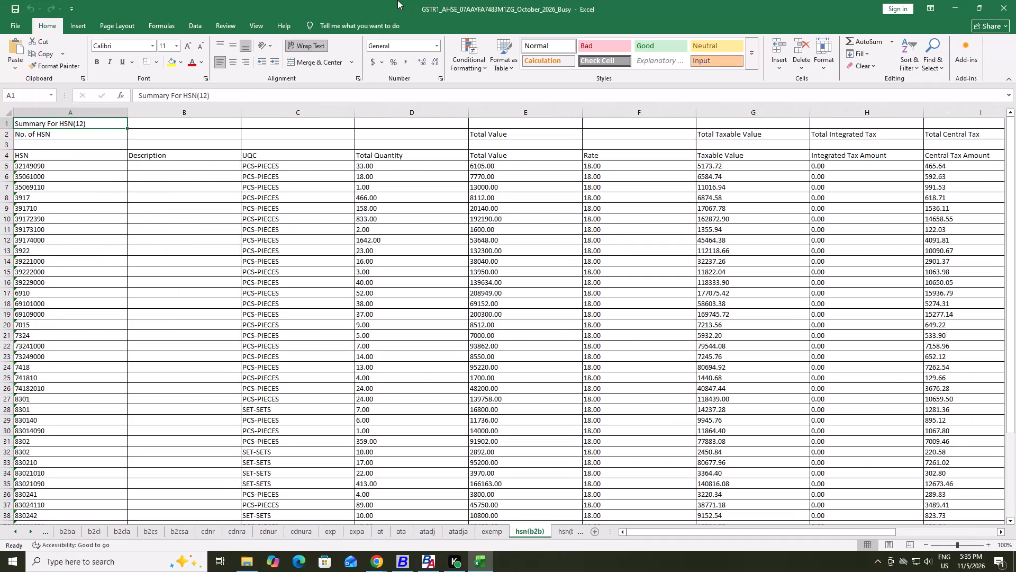
Examine the HSN summaries on the workbook's hsn(b2b) and hsn(b2c) sheets.
{"action": "key", "text": "Down"}
{"action": "key", "text": "Down"}
{"action": "key", "text": "Down"}
{"action": "key", "text": "Down"}
{"action": "key", "text": "Down"}
{"action": "key", "text": "Down"}
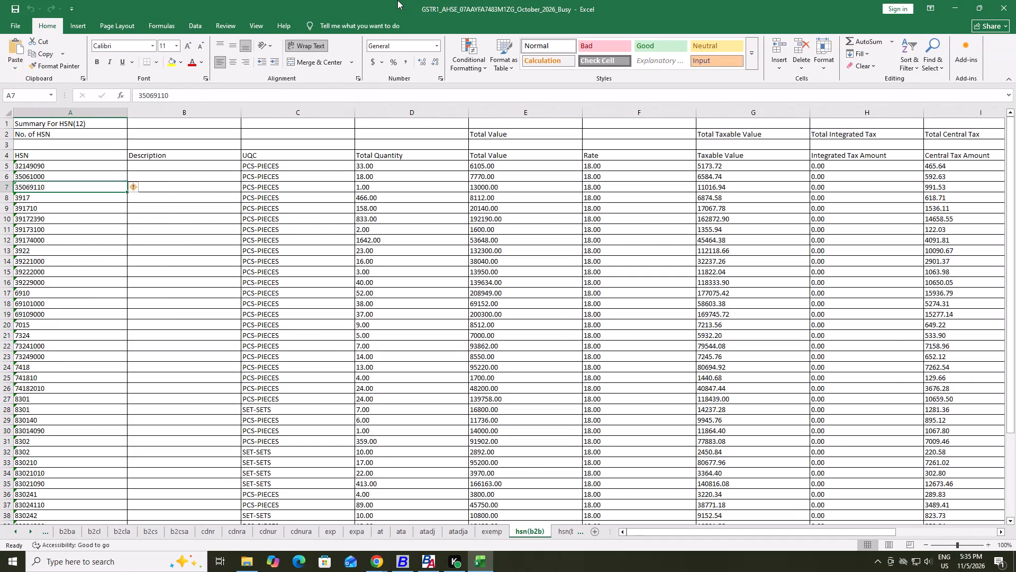
{"action": "key", "text": "ctrl+Page_Down"}
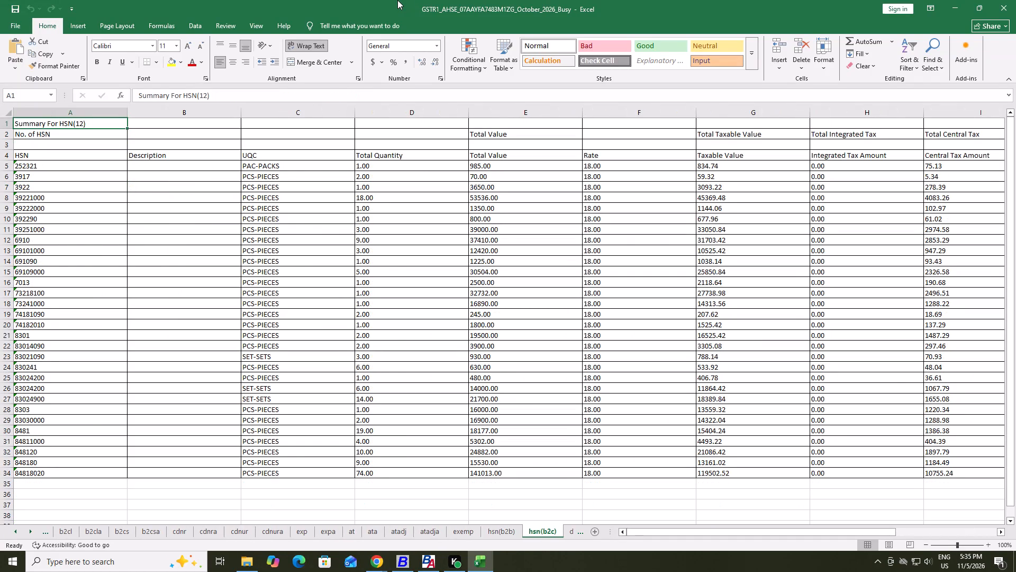
Examine the docs sheet's invoice and credit note number ranges and its document counts.
{"action": "key", "text": "ctrl+Page_Down"}
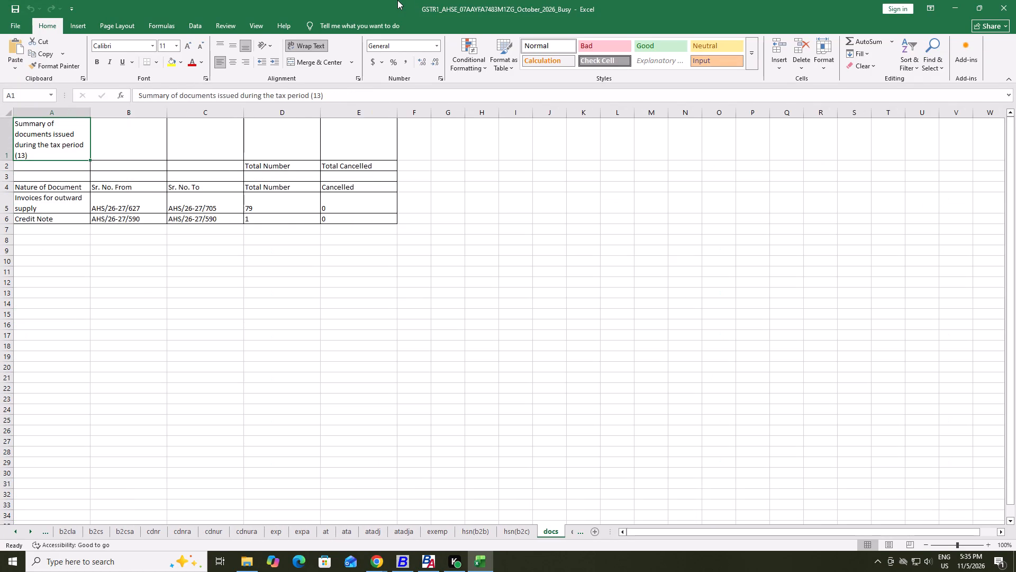
{"action": "key", "text": "Down"}
{"action": "key", "text": "Down"}
{"action": "key", "text": "Down"}
{"action": "key", "text": "Down"}
{"action": "key", "text": "Down"}
{"action": "key", "text": "Down"}
{"action": "key", "text": "Down"}
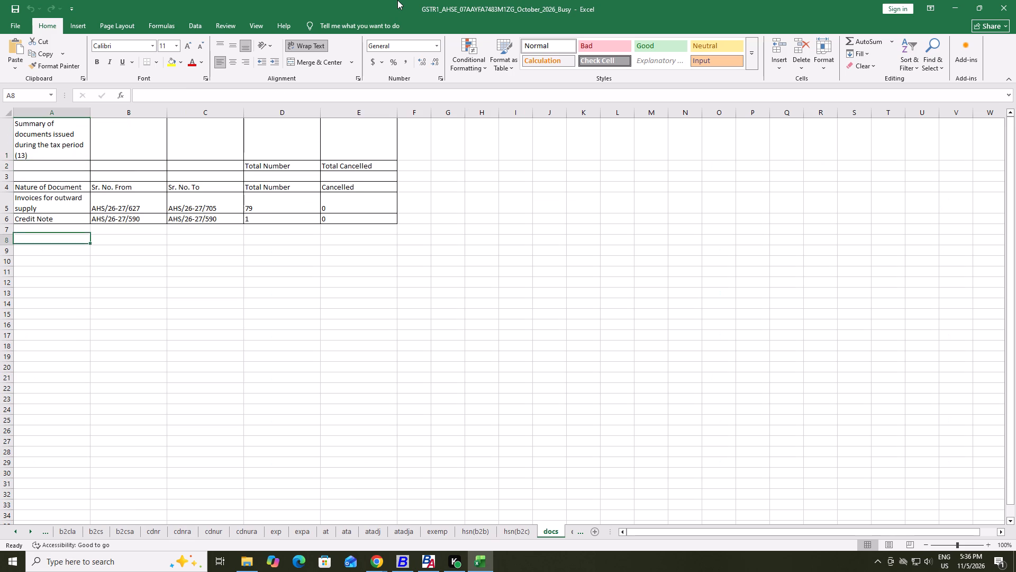
{"action": "key", "text": "Right"}
{"action": "key", "text": "Up"}
{"action": "key", "text": "Right"}
{"action": "key", "text": "Up"}
{"action": "key", "text": "Left"}
{"action": "key", "text": "Up"}
{"action": "key", "text": "Left"}
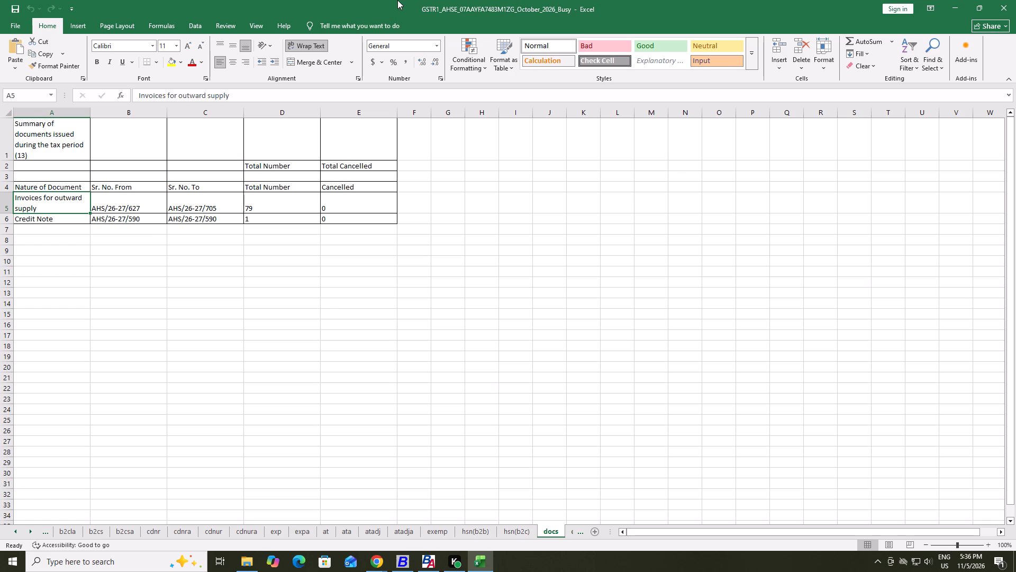
Switch to Busy and close the GSTR-1 report, returning to the main screen.
{"action": "key", "text": "alt+Tab"}
{"action": "key", "text": "alt+Tab"}
{"action": "key", "text": "alt+shift+Tab"}
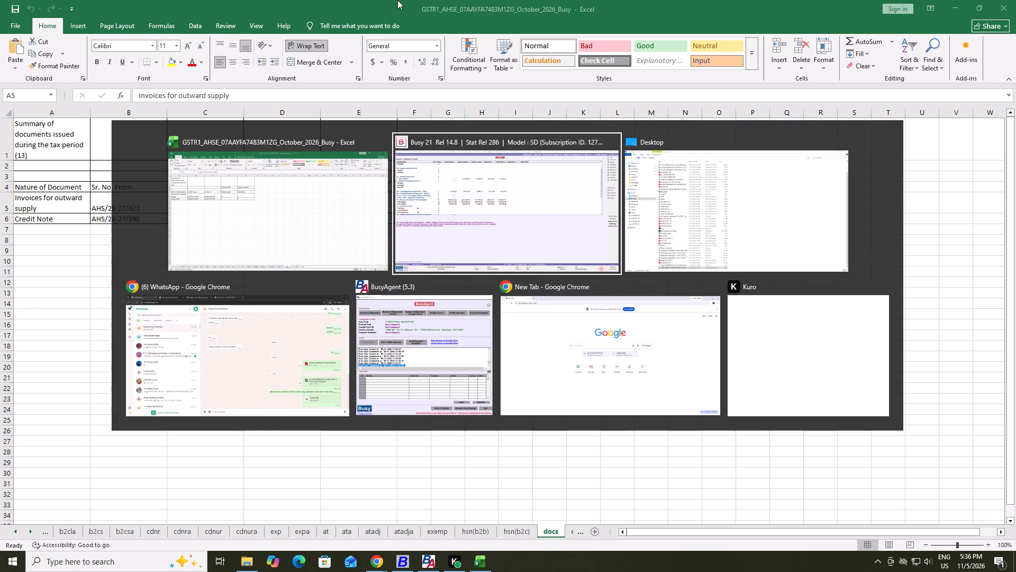
{"action": "key", "text": "alt+shift+Tab"}
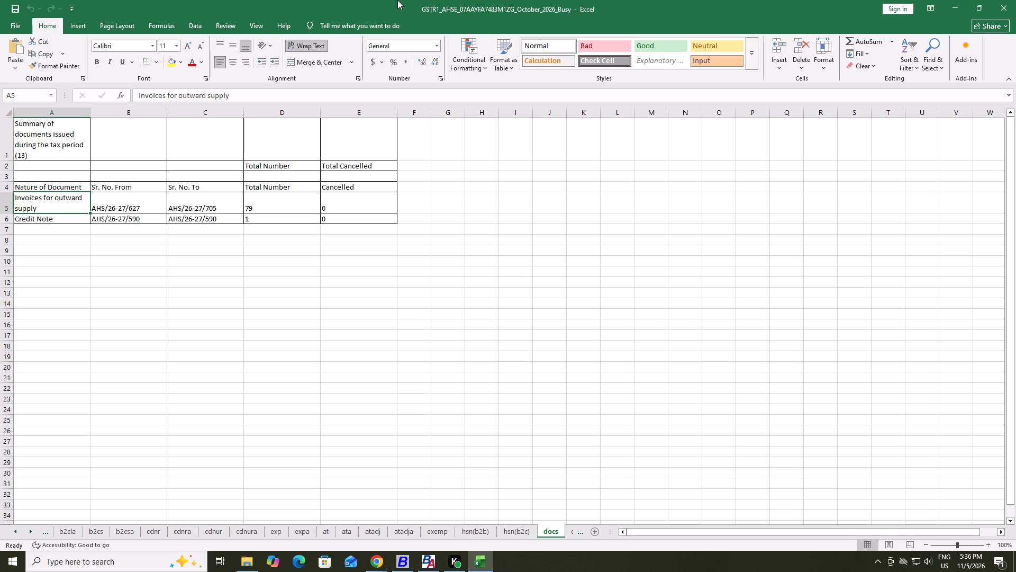
{"action": "key", "text": "alt+Tab"}
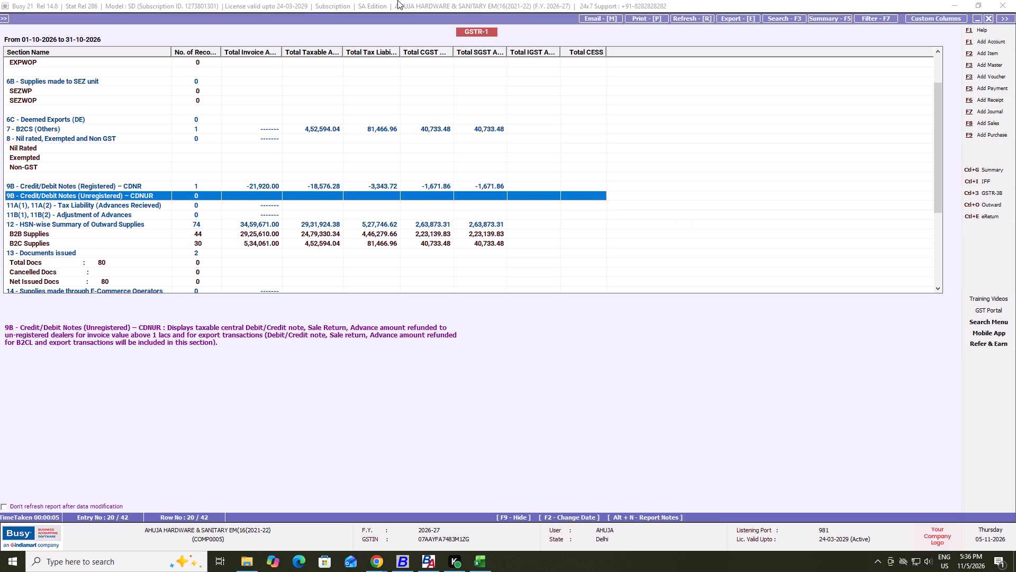
{"action": "key", "text": "Escape"}
{"action": "key", "text": "Escape"}
{"action": "key", "text": "Escape"}
{"action": "key", "text": "Escape"}
{"action": "key", "text": "Escape"}
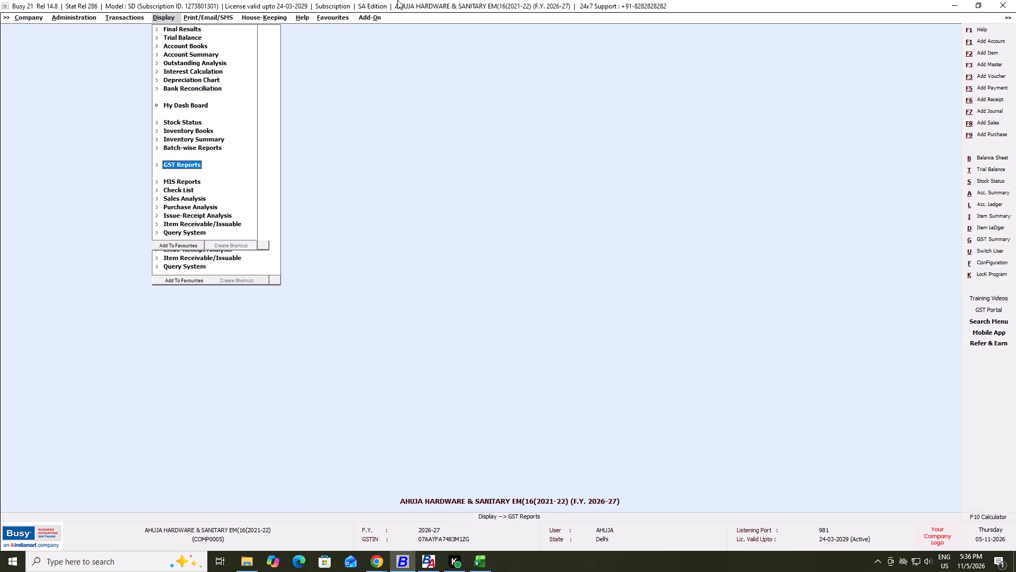
{"action": "key", "text": "Escape"}
{"action": "key", "text": "Escape"}
{"action": "key", "text": "Escape"}
Open the options for the account-wise Account Ledger report under Account Books.
{"action": "key", "text": "Left"}
{"action": "key", "text": "Right"}
{"action": "key", "text": "Return"}
{"action": "key", "text": "Up"}
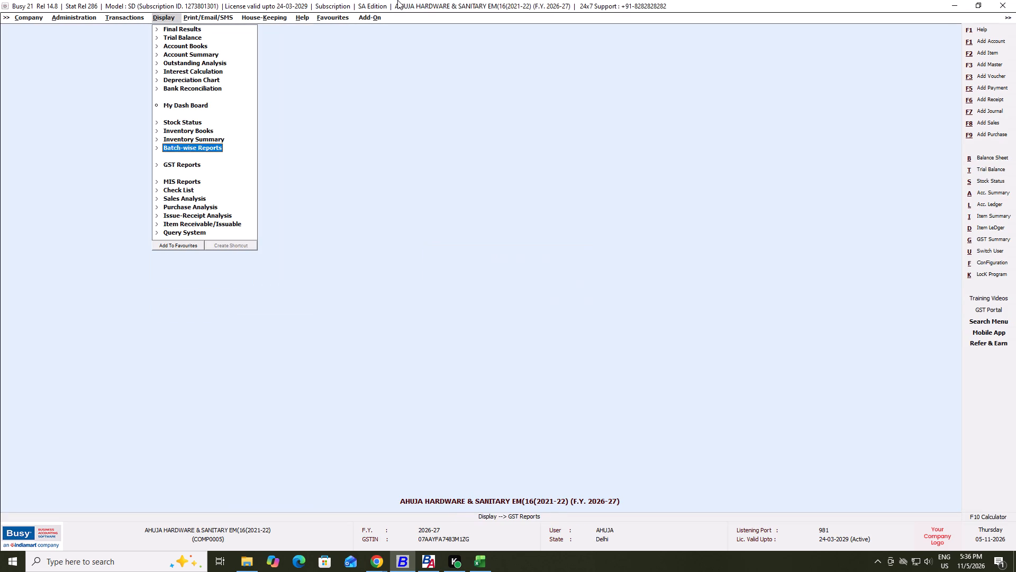
{"action": "key", "text": "Up"}
{"action": "key", "text": "Up"}
{"action": "key", "text": "Up"}
{"action": "key", "text": "Up"}
{"action": "key", "text": "Up"}
{"action": "key", "text": "Up"}
{"action": "key", "text": "Up"}
{"action": "key", "text": "Up"}
{"action": "key", "text": "Up"}
{"action": "key", "text": "Up"}
{"action": "key", "text": "Return"}
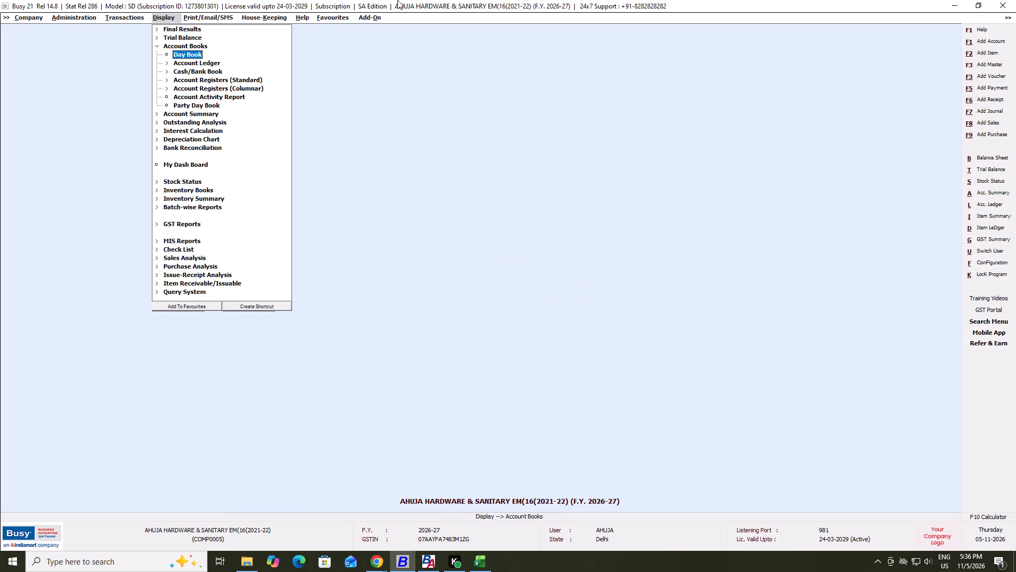
{"action": "key", "text": "Down"}
{"action": "key", "text": "Down"}
{"action": "key", "text": "Up"}
{"action": "key", "text": "Return"}
{"action": "key", "text": "Down"}
{"action": "key", "text": "Up"}
{"action": "key", "text": "Return"}
{"action": "key", "text": "Return"}
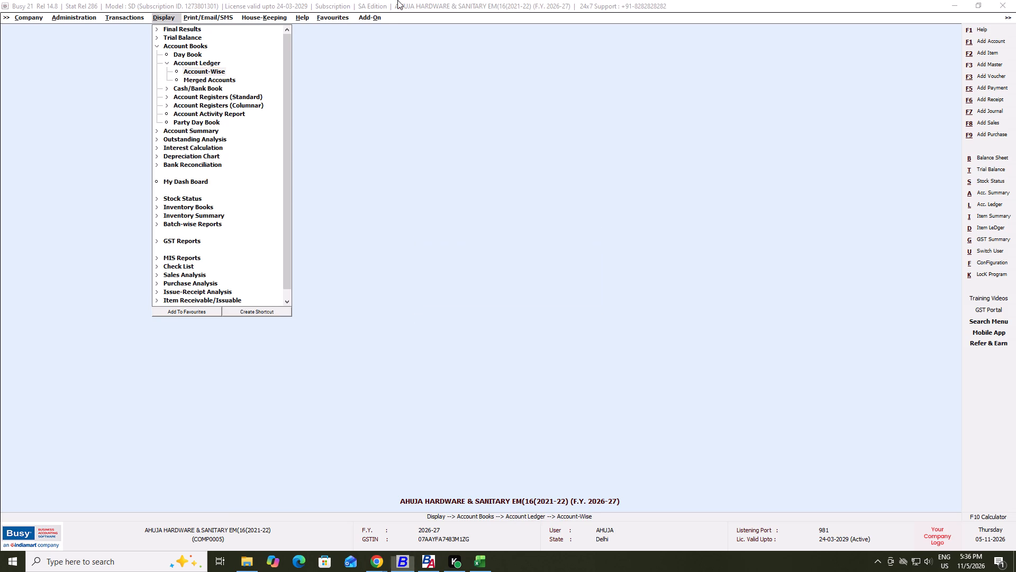
{"action": "key", "text": "Return"}
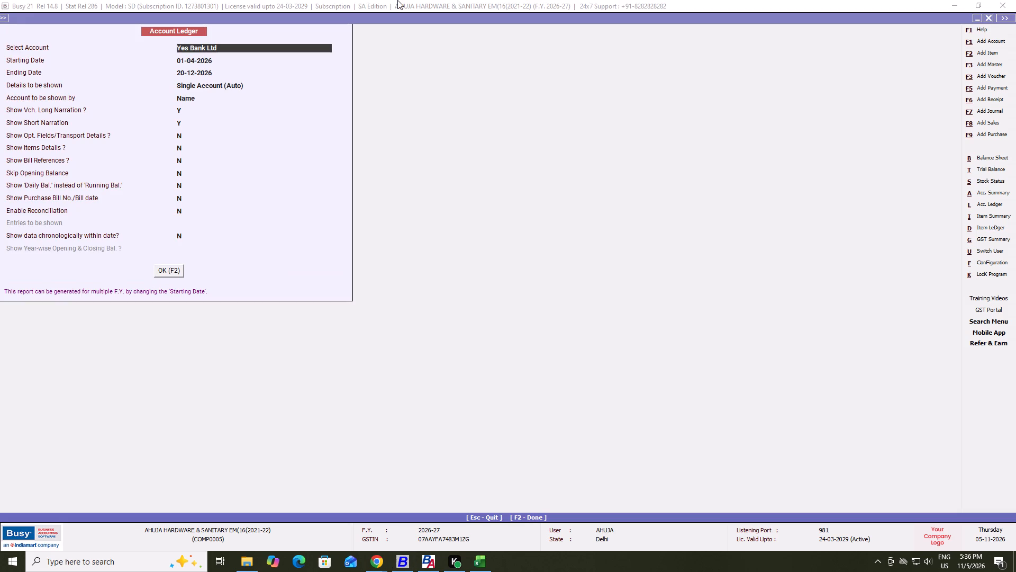
Generate the account ledger for MORE THAN BROTHERS from 01-04-2026 to 20-12-2026.
{"action": "type", "text": "more than brothers"}
{"action": "key", "text": "Return"}
{"action": "key", "text": "Tab"}
{"action": "key", "text": "F1"}
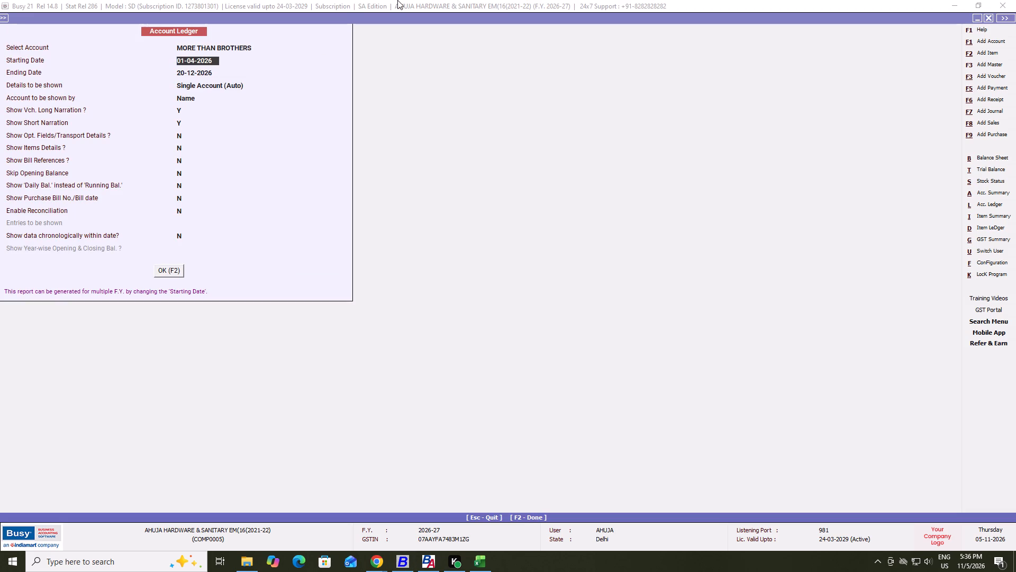
{"action": "key", "text": "F2"}
{"action": "key", "text": "Escape"}
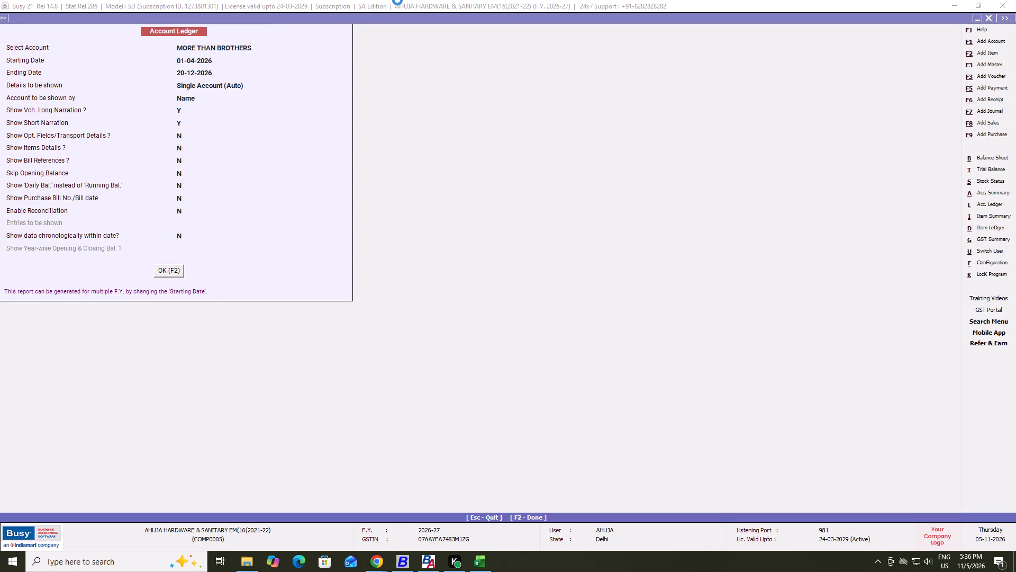
{"action": "key", "text": "F2"}
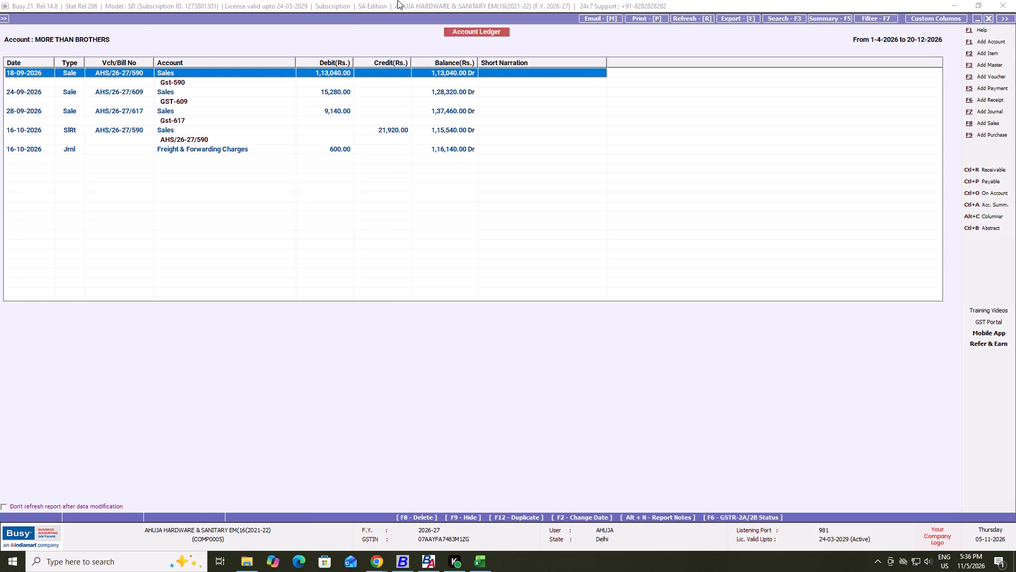
Examine the MORE THAN BROTHERS ledger entries, focusing on the 16-10-2026 sales return and freight journal.
{"action": "key", "text": "End"}
{"action": "key", "text": "Up"}
{"action": "key", "text": "Up"}
{"action": "key", "text": "Up"}
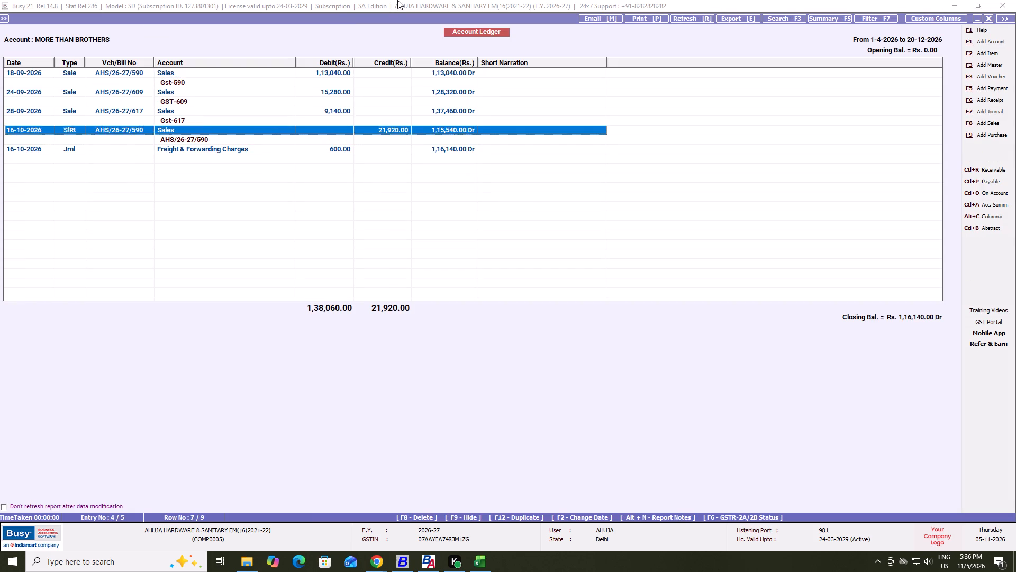
{"action": "key", "text": "Down"}
{"action": "key", "text": "Down"}
{"action": "key", "text": "Down"}
{"action": "key", "text": "Down"}
{"action": "key", "text": "Down"}
{"action": "key", "text": "Down"}
{"action": "key", "text": "Down"}
{"action": "key", "text": "Down"}
{"action": "key", "text": "Down"}
{"action": "key", "text": "Down"}
{"action": "key", "text": "Down"}
{"action": "key", "text": "Down"}
{"action": "key", "text": "Down"}
{"action": "key", "text": "Down"}
{"action": "key", "text": "Down"}
{"action": "key", "text": "Down"}
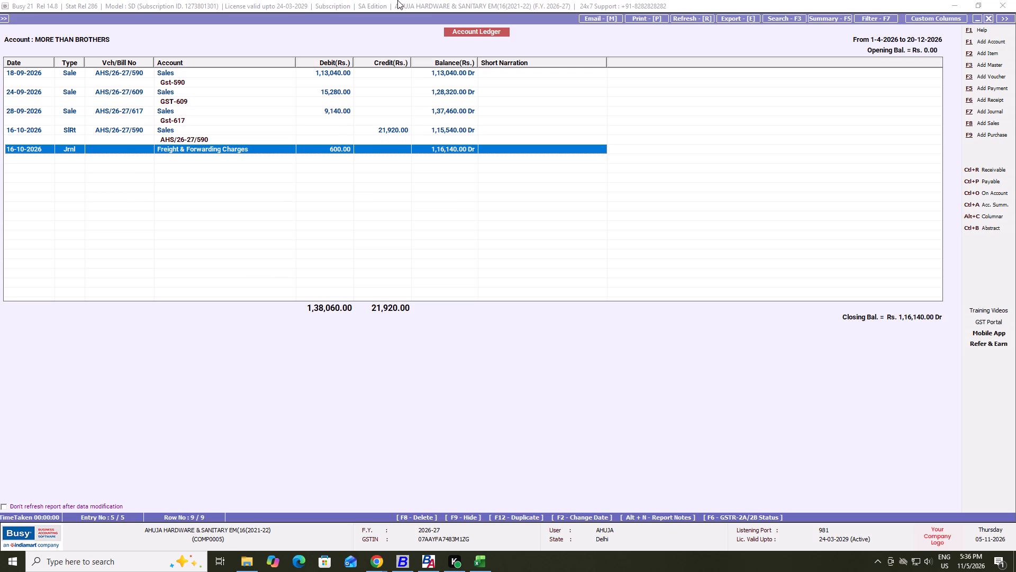
{"action": "key", "text": "Up"}
{"action": "key", "text": "Up"}
{"action": "key", "text": "Up"}
{"action": "key", "text": "Down"}
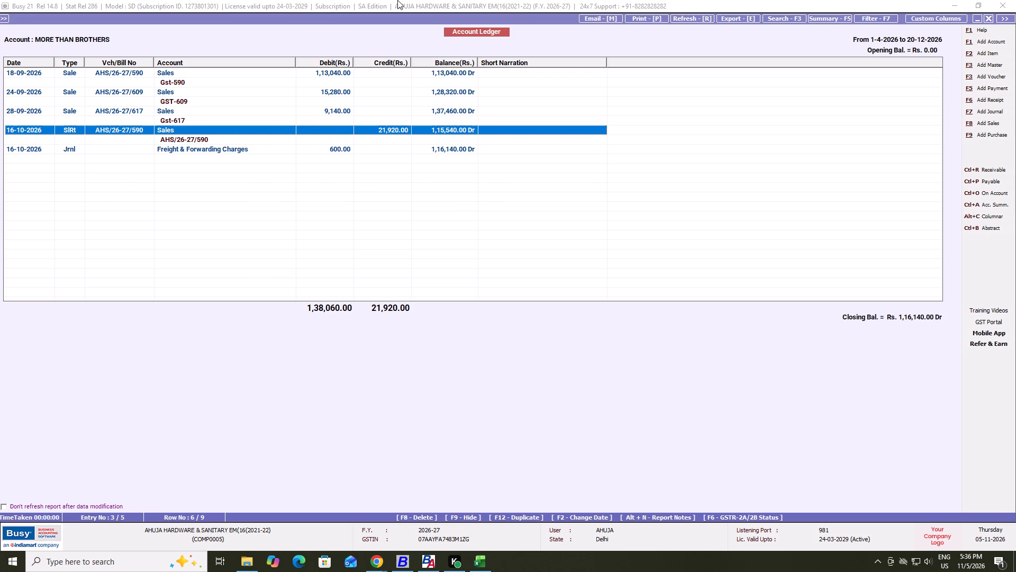
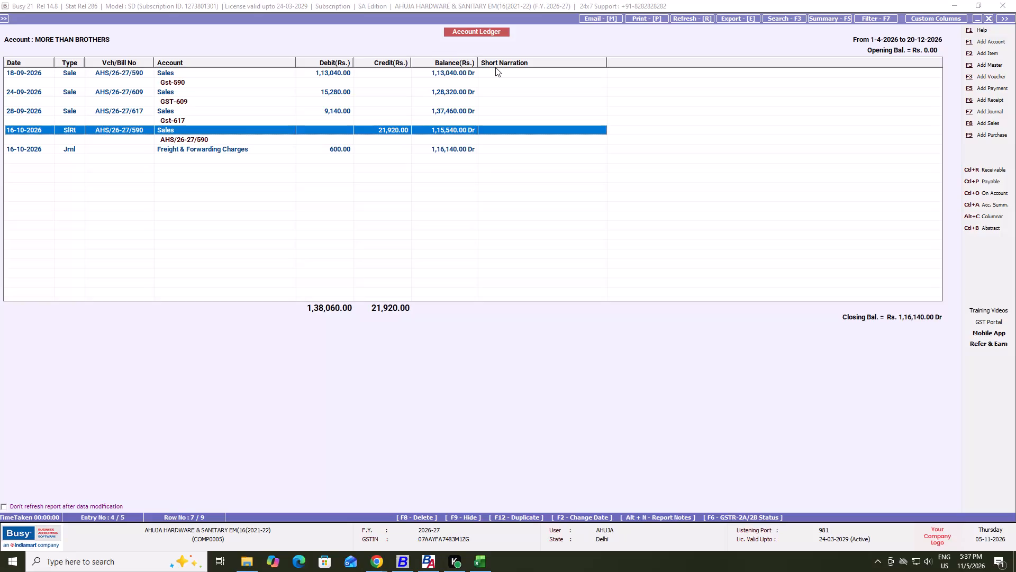
Close the MORE THAN BROTHERS account ledger and its options, returning to the main screen.
{"action": "key", "text": "Escape"}
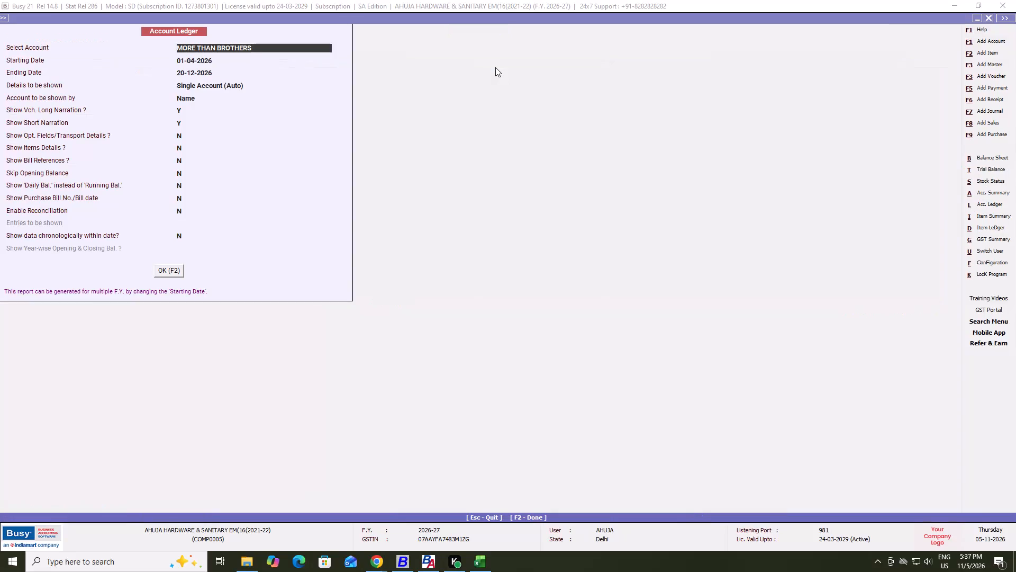
{"action": "key", "text": "F2"}
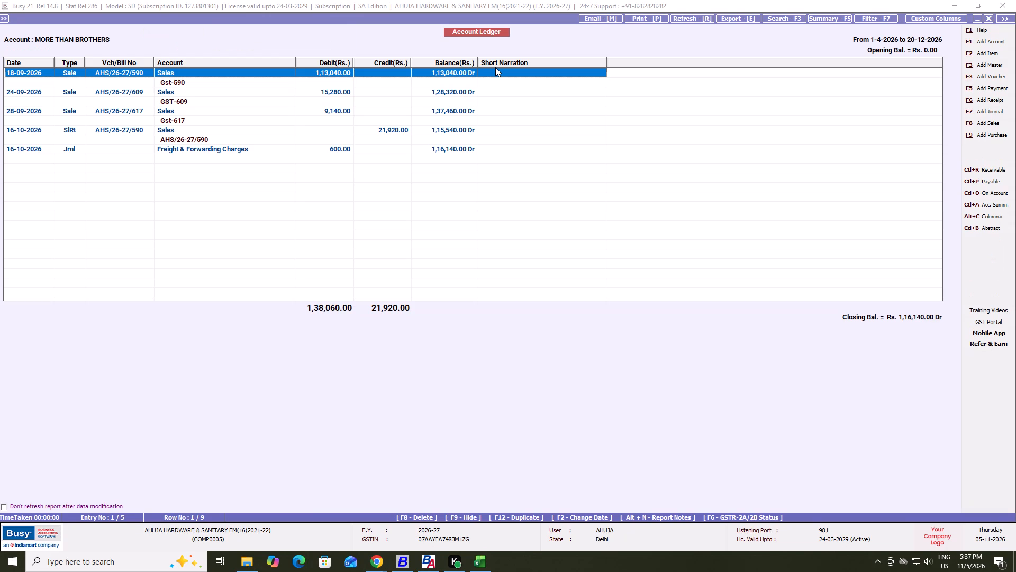
{"action": "key", "text": "Escape"}
{"action": "key", "text": "alt+Tab"}
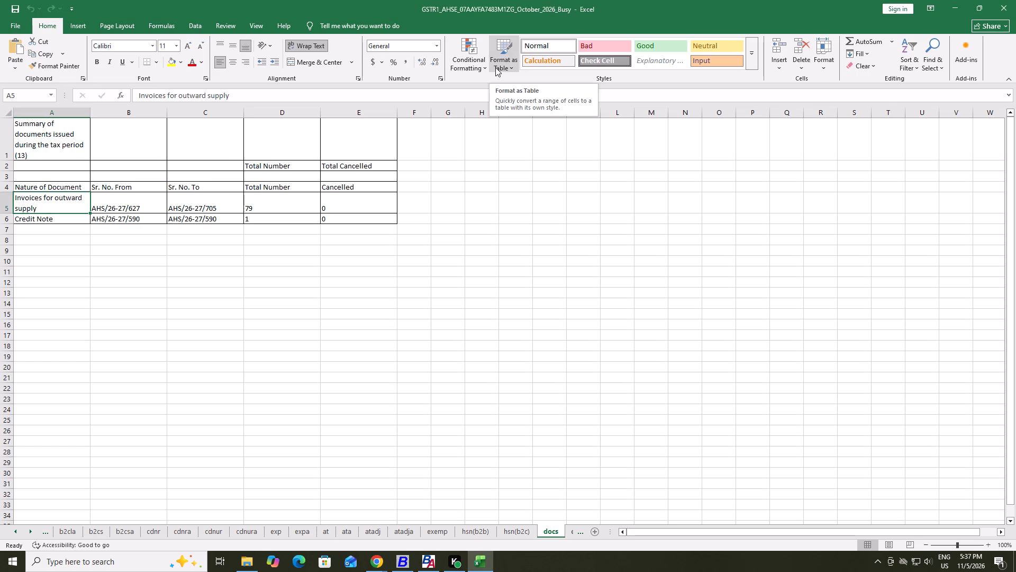
{"action": "key", "text": "alt+Tab"}
{"action": "key", "text": "Escape"}
{"action": "key", "text": "Escape"}
{"action": "key", "text": "Escape"}
{"action": "key", "text": "Escape"}
{"action": "key", "text": "Escape"}
Open the options for the list of sales vouchers under Transactions, with output on screen.
{"action": "key", "text": "Left"}
{"action": "key", "text": "Left"}
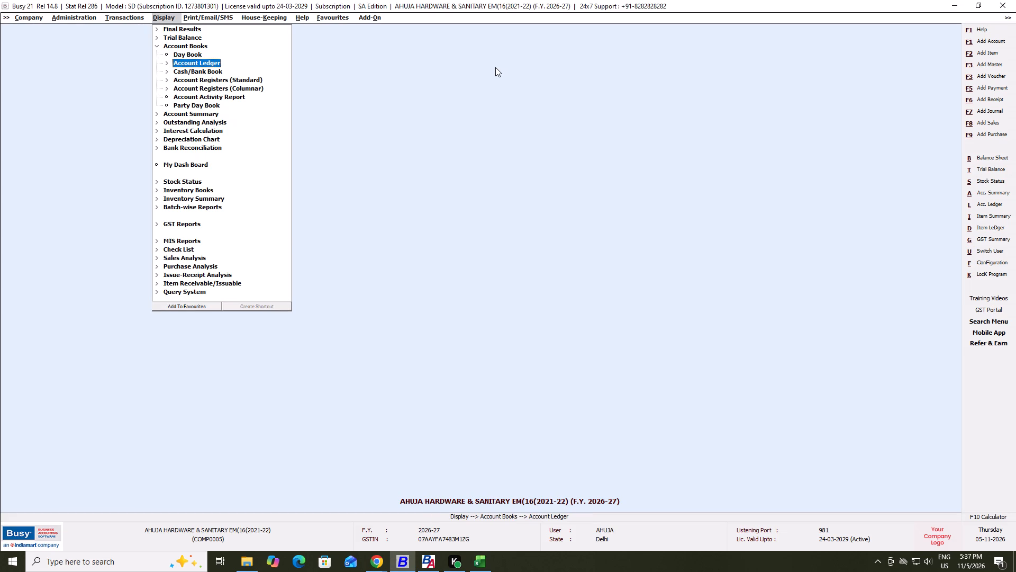
{"action": "key", "text": "Right"}
{"action": "key", "text": "Left"}
{"action": "key", "text": "Return"}
{"action": "key", "text": "Down"}
{"action": "key", "text": "Down"}
{"action": "key", "text": "Return"}
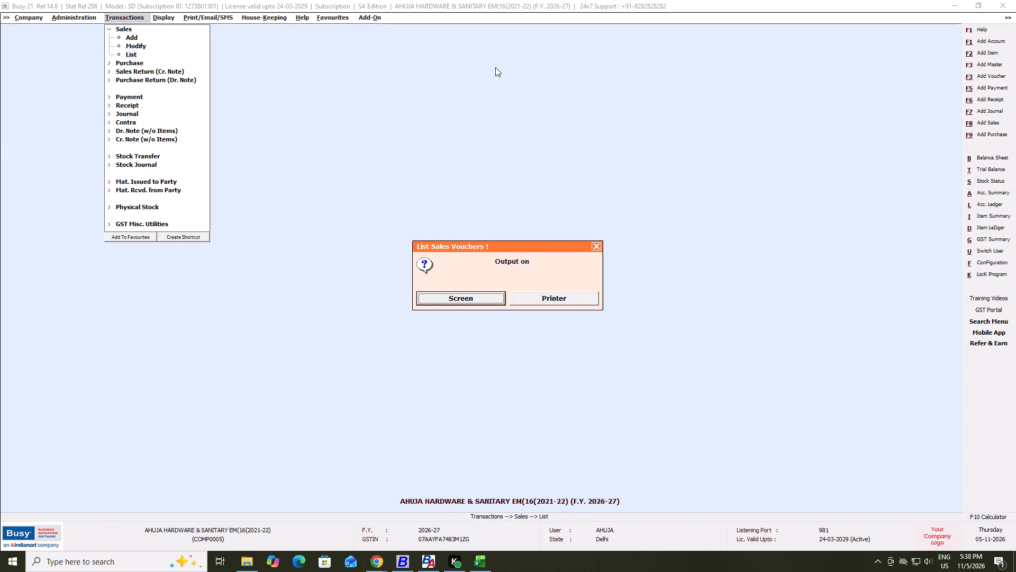
{"action": "key", "text": "alt+Tab"}
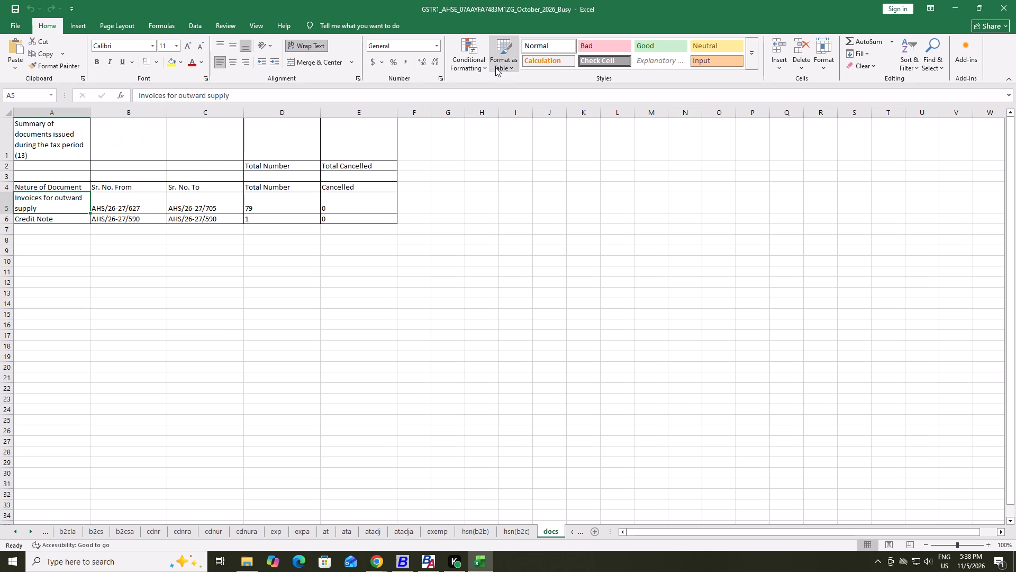
{"action": "key", "text": "alt+Tab"}
{"action": "key", "text": "alt+Tab"}
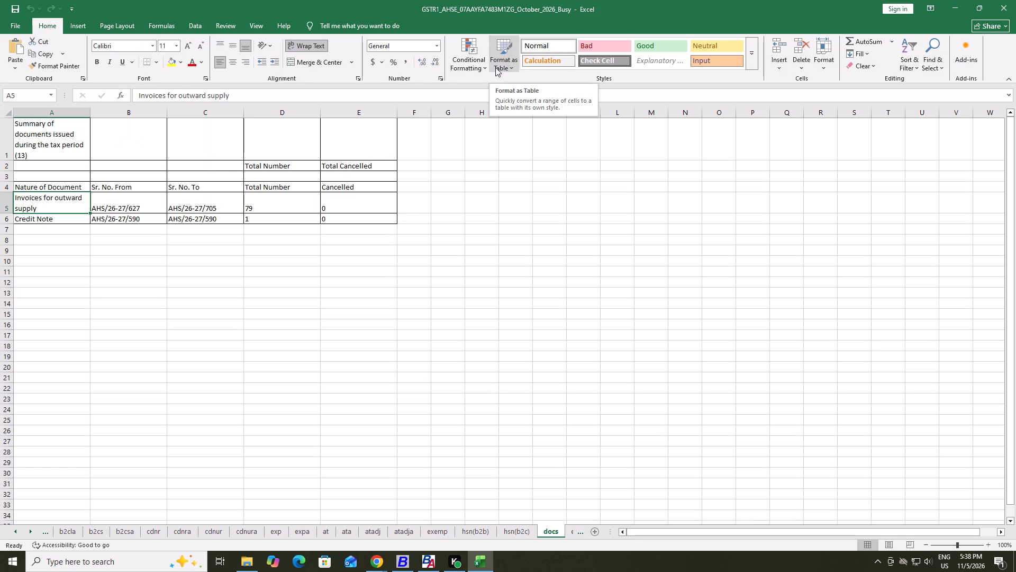
{"action": "key", "text": "alt+Tab"}
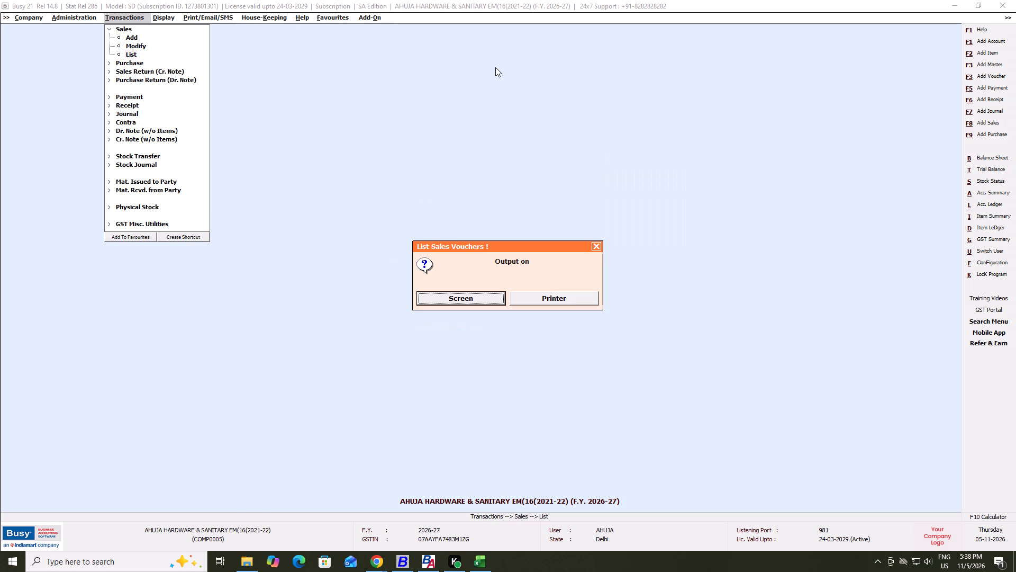
{"action": "key", "text": "F2"}
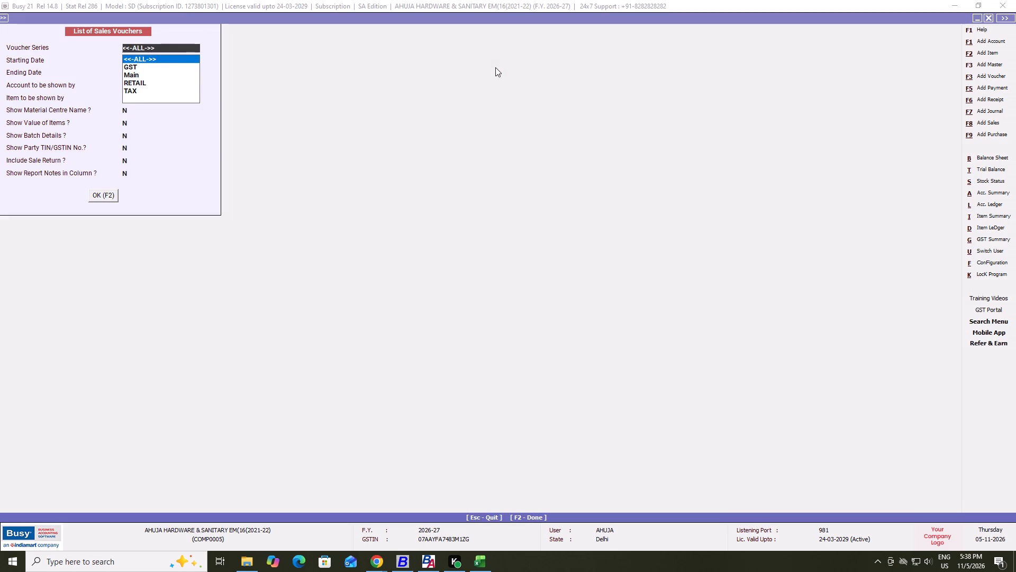
Generate the list of sales vouchers for all voucher series from 01-10-2026 to 31-10-2026.
{"action": "key", "text": "Return"}
{"action": "key", "text": "Tab"}
{"action": "type", "text": "1-10-26"}
{"action": "key", "text": "Return"}
{"action": "key", "text": "Tab"}
{"action": "type", "text": "31-10-26"}
{"action": "key", "text": "Return"}
{"action": "key", "text": "Tab"}
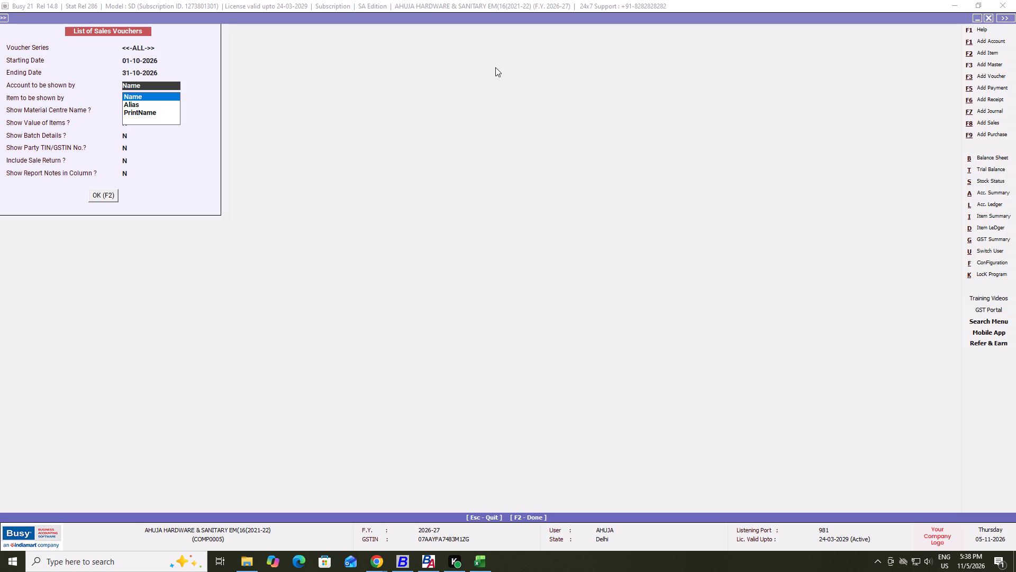
{"action": "key", "text": "F2"}
Compare the last October voucher and entry count in the sales list with the outward invoice row on the workbook's docs sheet.
{"action": "key", "text": "alt+Tab"}
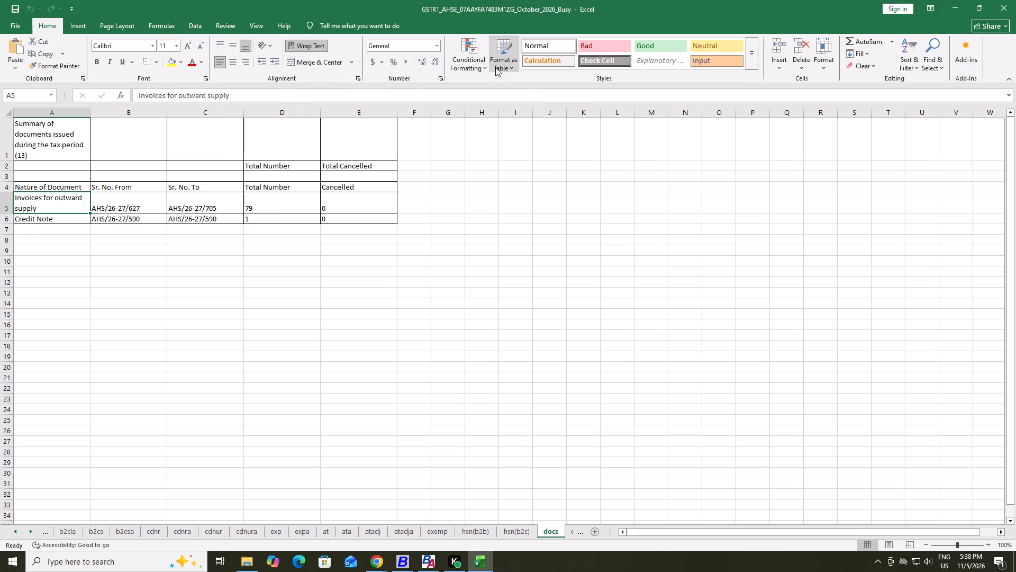
{"action": "key", "text": "alt+Tab"}
{"action": "key", "text": "alt+Tab"}
{"action": "key", "text": "End"}
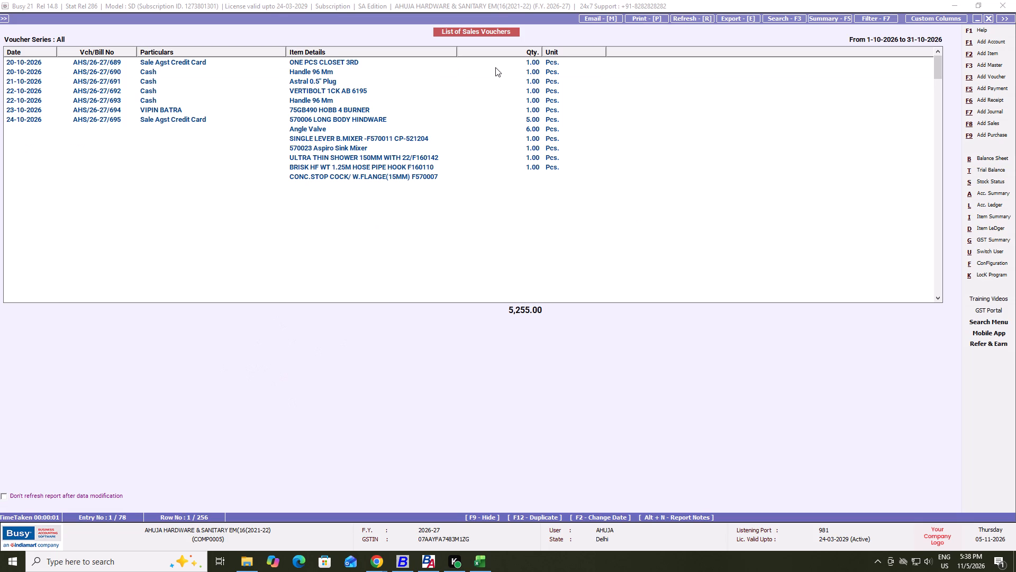
{"action": "key", "text": "alt+Tab"}
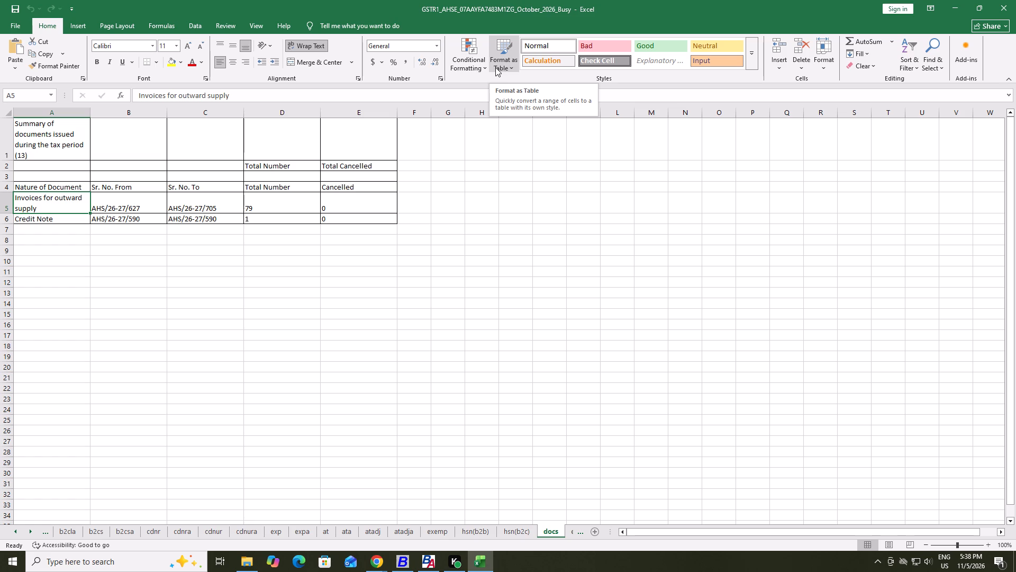
{"action": "key", "text": "alt+Tab"}
{"action": "key", "text": "Up"}
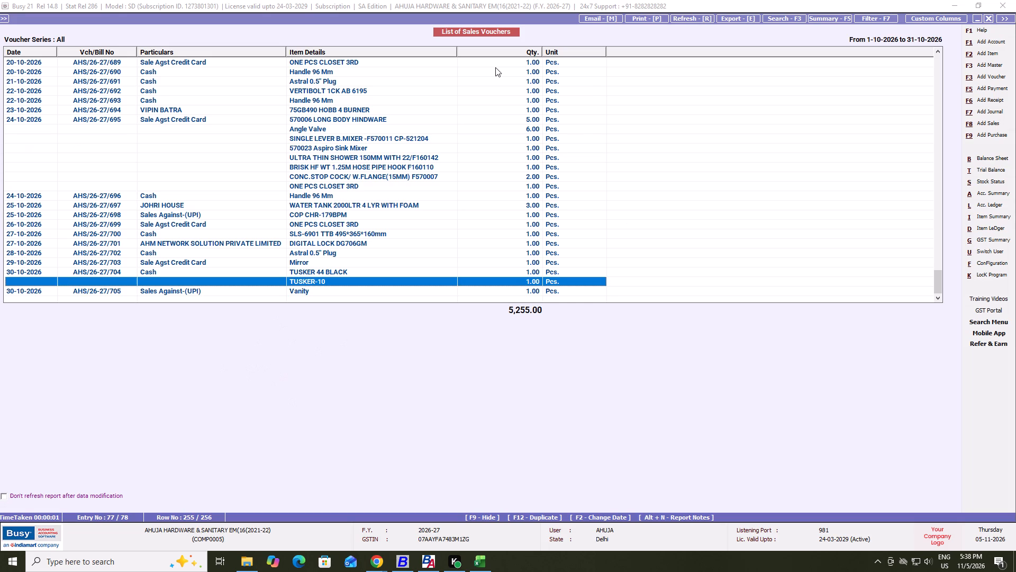
{"action": "key", "text": "alt+Tab"}
{"action": "key", "text": "Right"}
{"action": "key", "text": "Right"}
{"action": "key", "text": "Right"}
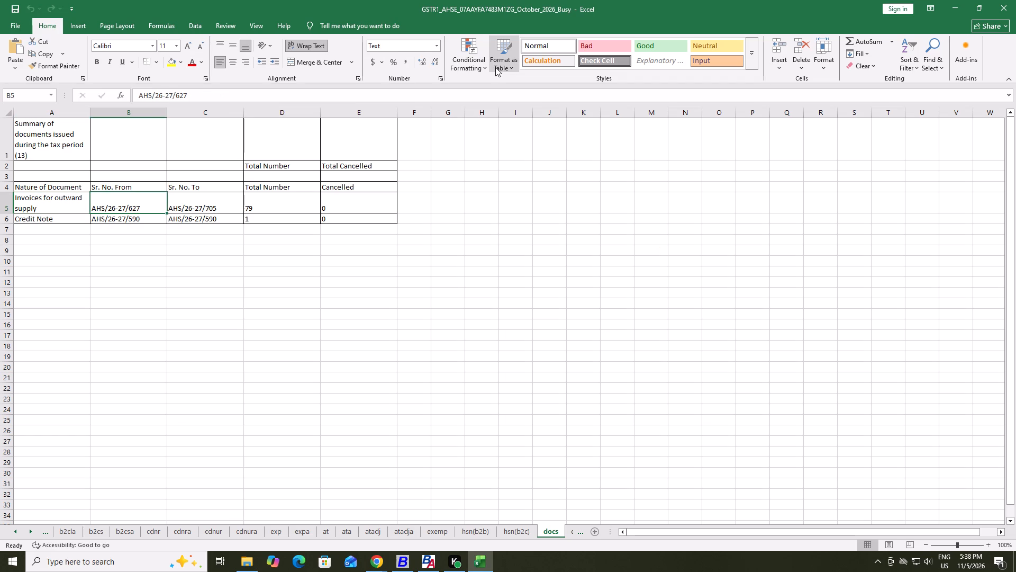
Examine the October sales voucher numbers, moving back from the end of the list, then onward from the first voucher.
{"action": "key", "text": "alt+Tab"}
{"action": "key", "text": "Up"}
{"action": "key", "text": "Up"}
{"action": "key", "text": "Up"}
{"action": "key", "text": "Up"}
{"action": "key", "text": "Up"}
{"action": "key", "text": "Up"}
{"action": "key", "text": "Up"}
{"action": "key", "text": "Up"}
{"action": "key", "text": "Up"}
{"action": "key", "text": "Up"}
{"action": "key", "text": "Up"}
{"action": "key", "text": "Up"}
{"action": "key", "text": "Up"}
{"action": "key", "text": "Up"}
{"action": "key", "text": "Up"}
{"action": "key", "text": "Up"}
{"action": "key", "text": "Up"}
{"action": "key", "text": "Up"}
{"action": "key", "text": "Up"}
{"action": "key", "text": "Up"}
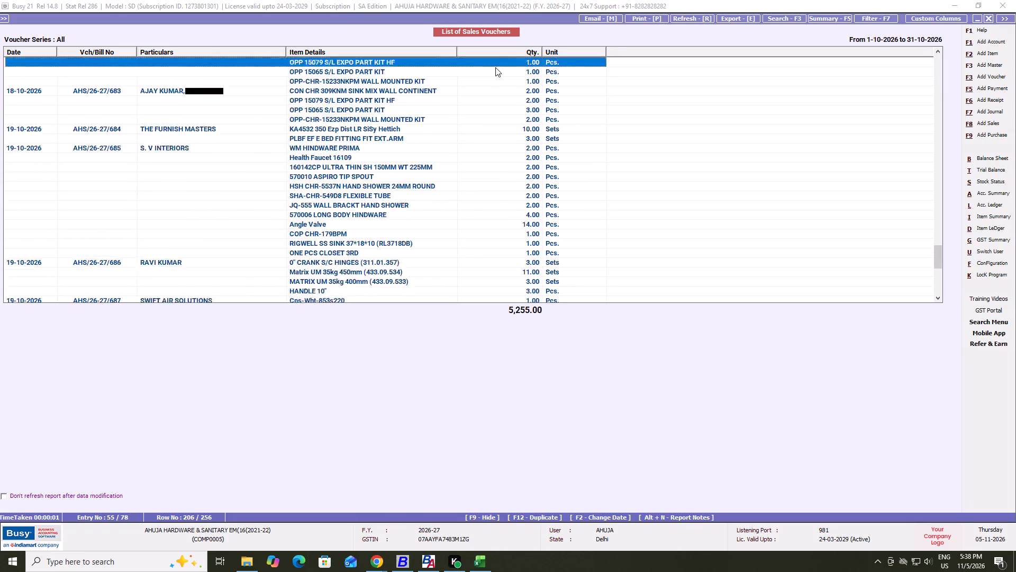
{"action": "key", "text": "Home"}
{"action": "key", "text": "Down"}
{"action": "key", "text": "Down"}
{"action": "key", "text": "Down"}
{"action": "key", "text": "Down"}
{"action": "key", "text": "Down"}
{"action": "key", "text": "Down"}
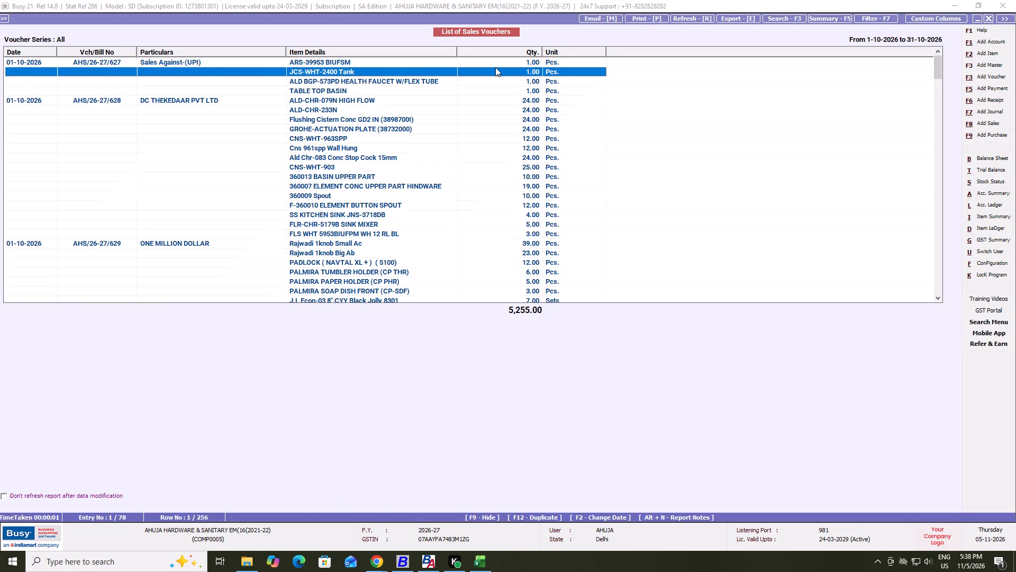
{"action": "key", "text": "Down"}
{"action": "key", "text": "Down"}
{"action": "key", "text": "Down"}
{"action": "key", "text": "Down"}
{"action": "key", "text": "Down"}
{"action": "key", "text": "Down"}
{"action": "key", "text": "Down"}
{"action": "key", "text": "Down"}
{"action": "key", "text": "Down"}
{"action": "key", "text": "Down"}
{"action": "key", "text": "Down"}
{"action": "key", "text": "Down"}
{"action": "key", "text": "Down"}
{"action": "key", "text": "Down"}
{"action": "key", "text": "Down"}
{"action": "key", "text": "Down"}
{"action": "key", "text": "Down"}
{"action": "key", "text": "Down"}
{"action": "key", "text": "Down"}
{"action": "key", "text": "Down"}
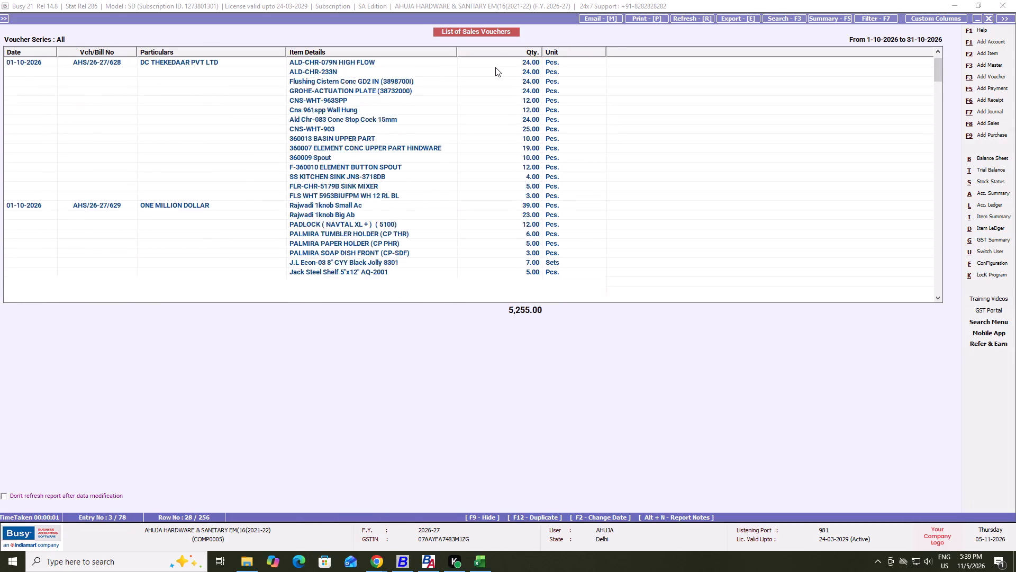
{"action": "key", "text": "Down"}
{"action": "key", "text": "Down"}
{"action": "key", "text": "Down"}
{"action": "key", "text": "Down"}
{"action": "key", "text": "Down"}
{"action": "key", "text": "Down"}
{"action": "key", "text": "Down"}
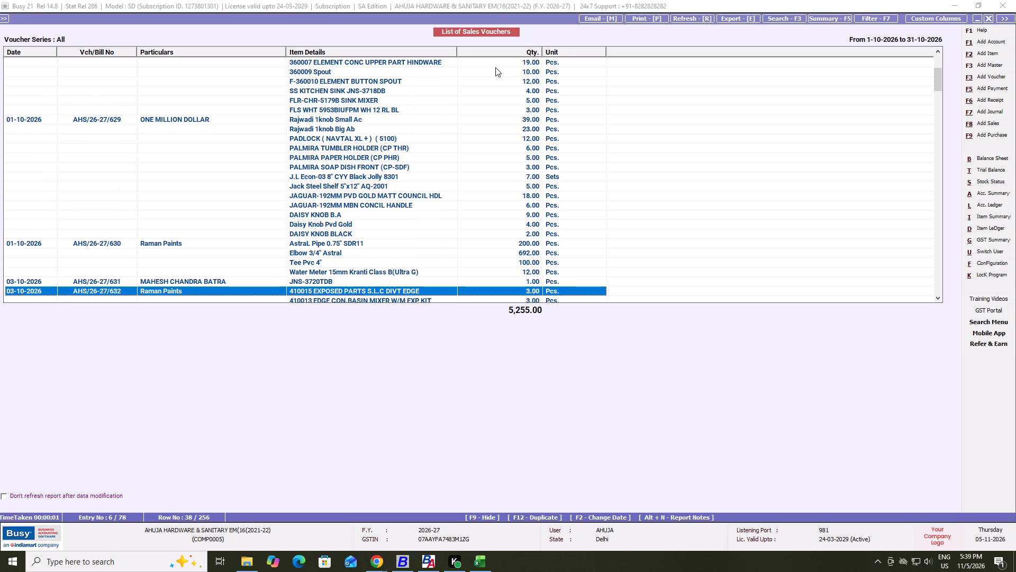
Recheck the invoice number range and total number on the workbook's docs sheet.
{"action": "key", "text": "alt+Tab"}
{"action": "key", "text": "Down"}
{"action": "key", "text": "Down"}
{"action": "key", "text": "Down"}
{"action": "key", "text": "Down"}
{"action": "key", "text": "Down"}
{"action": "key", "text": "Down"}
{"action": "key", "text": "Down"}
{"action": "key", "text": "Down"}
{"action": "key", "text": "Down"}
{"action": "key", "text": "Down"}
{"action": "key", "text": "Down"}
{"action": "key", "text": "Down"}
{"action": "key", "text": "Down"}
{"action": "key", "text": "Down"}
{"action": "key", "text": "Down"}
{"action": "key", "text": "Down"}
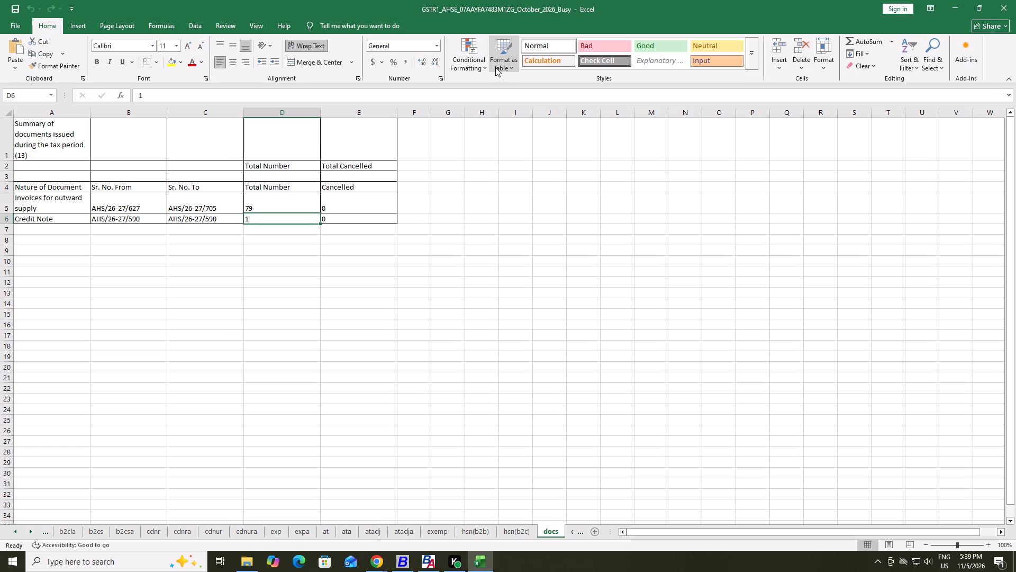
{"action": "key", "text": "alt+Tab"}
{"action": "key", "text": "alt+Tab"}
{"action": "key", "text": "alt+Right"}
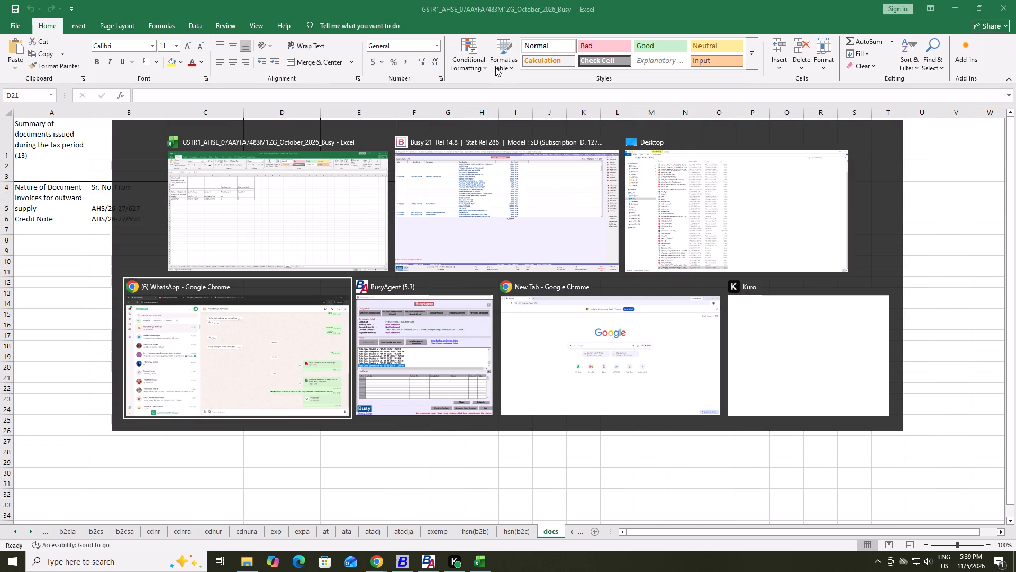
{"action": "key", "text": "alt+Left"}
{"action": "key", "text": "alt+Left"}
{"action": "key", "text": "alt+Left"}
In Busy's October sales voucher list, check the voucher numbers in sequence from the first entry, AHS/26-27/627, through AHS/26-27/656.
{"action": "key", "text": "alt+Tab"}
{"action": "key", "text": "Up"}
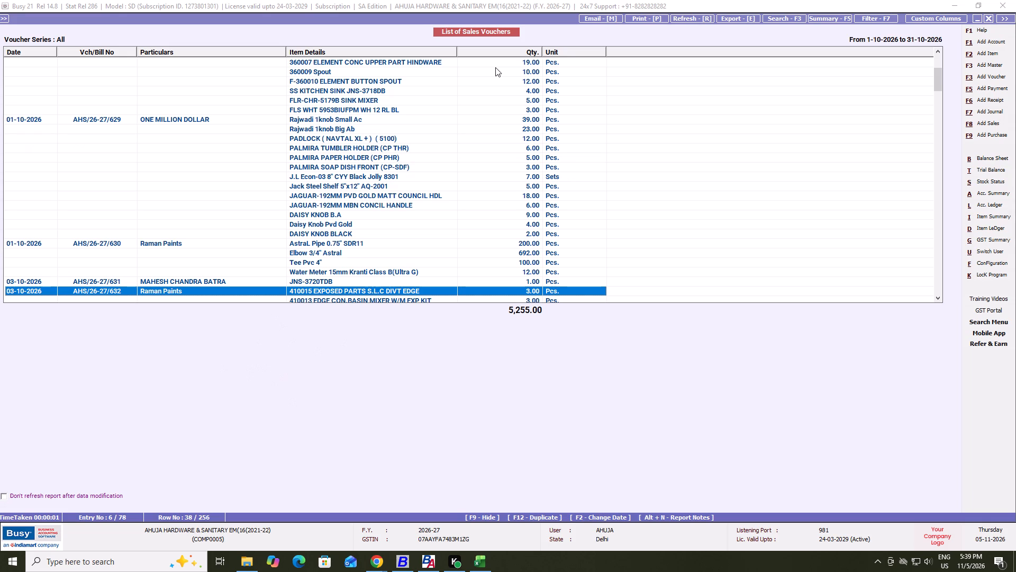
{"action": "key", "text": "Home"}
{"action": "key", "text": "Down"}
{"action": "key", "text": "Down"}
{"action": "key", "text": "Down"}
{"action": "key", "text": "Down"}
{"action": "key", "text": "Down"}
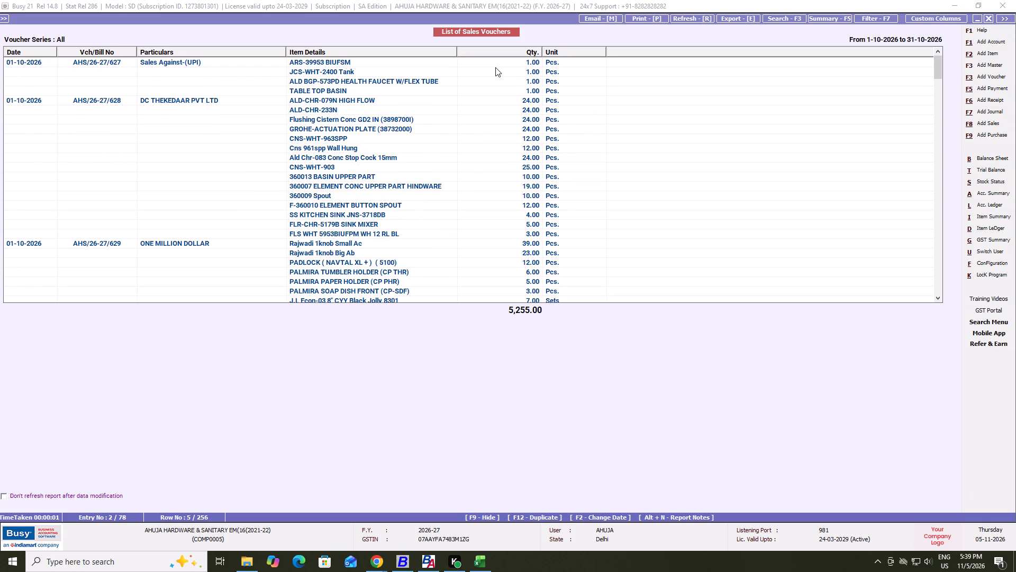
{"action": "key", "text": "Down"}
{"action": "key", "text": "Down"}
{"action": "key", "text": "Down"}
{"action": "key", "text": "Down"}
{"action": "key", "text": "Down"}
{"action": "key", "text": "Down"}
{"action": "key", "text": "Down"}
{"action": "key", "text": "Down"}
{"action": "key", "text": "Down"}
{"action": "key", "text": "Down"}
{"action": "key", "text": "Down"}
{"action": "key", "text": "Down"}
{"action": "key", "text": "Down"}
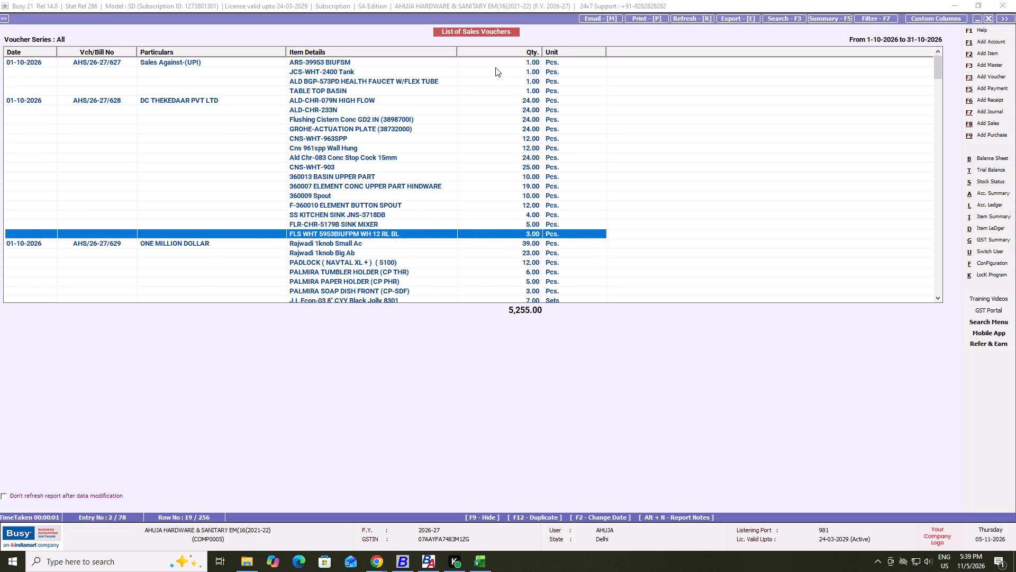
{"action": "key", "text": "Down"}
{"action": "key", "text": "Down"}
{"action": "key", "text": "Down"}
{"action": "key", "text": "Down"}
{"action": "key", "text": "Down"}
{"action": "key", "text": "Down"}
{"action": "key", "text": "Down"}
{"action": "key", "text": "Down"}
{"action": "key", "text": "Down"}
{"action": "key", "text": "Down"}
{"action": "key", "text": "Down"}
{"action": "key", "text": "Down"}
{"action": "key", "text": "Down"}
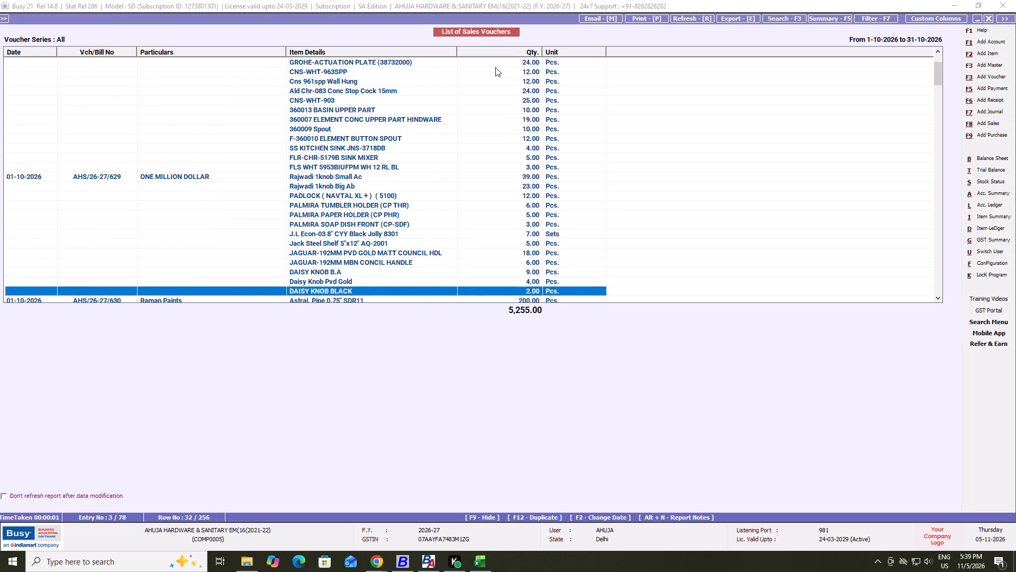
{"action": "key", "text": "Down"}
{"action": "key", "text": "Down"}
{"action": "key", "text": "Down"}
{"action": "key", "text": "Down"}
{"action": "key", "text": "Down"}
{"action": "key", "text": "Down"}
{"action": "key", "text": "Down"}
{"action": "key", "text": "Down"}
{"action": "key", "text": "Down"}
{"action": "key", "text": "Down"}
{"action": "key", "text": "Down"}
{"action": "key", "text": "Down"}
{"action": "key", "text": "Down"}
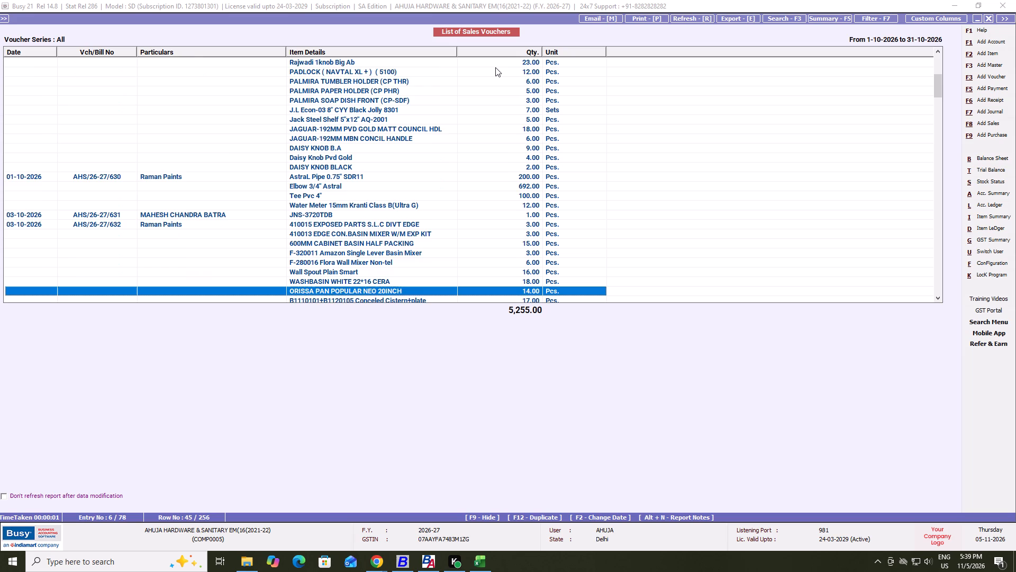
{"action": "key", "text": "Down"}
{"action": "key", "text": "Down"}
{"action": "key", "text": "Down"}
{"action": "key", "text": "Down"}
{"action": "key", "text": "Down"}
{"action": "key", "text": "Down"}
{"action": "key", "text": "Down"}
{"action": "key", "text": "Down"}
{"action": "key", "text": "Down"}
{"action": "key", "text": "Down"}
{"action": "key", "text": "Down"}
{"action": "key", "text": "Down"}
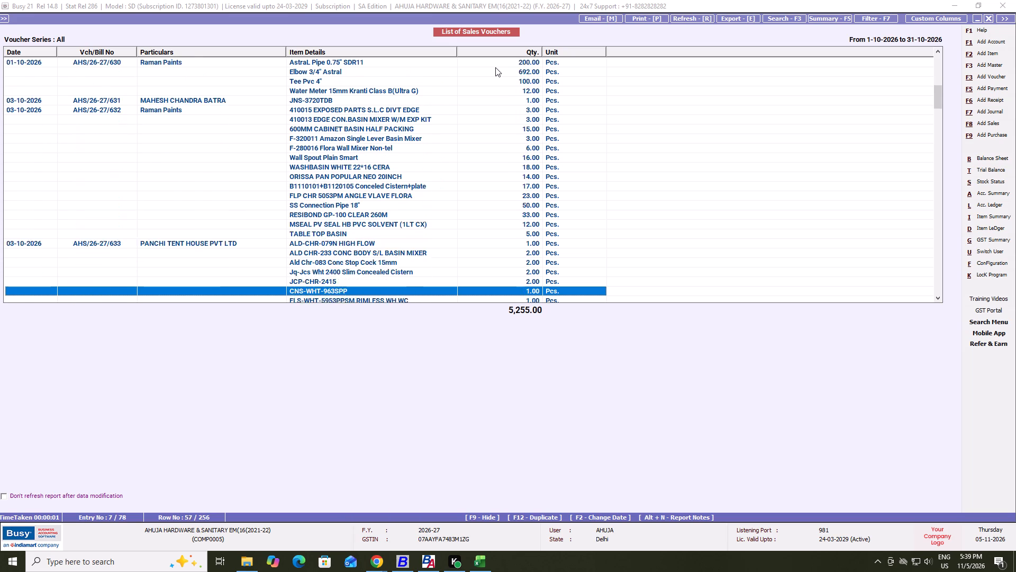
{"action": "key", "text": "Down"}
{"action": "key", "text": "Down"}
{"action": "key", "text": "Down"}
{"action": "key", "text": "Down"}
{"action": "key", "text": "Down"}
{"action": "key", "text": "Down"}
{"action": "key", "text": "Down"}
{"action": "key", "text": "Down"}
{"action": "key", "text": "Down"}
{"action": "key", "text": "Down"}
{"action": "key", "text": "Down"}
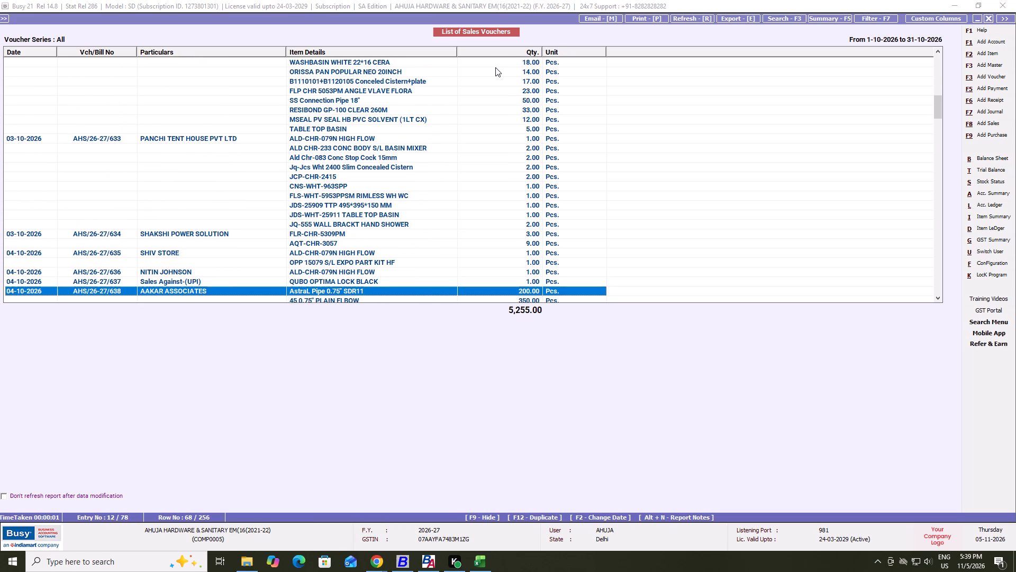
{"action": "key", "text": "Down"}
{"action": "key", "text": "Down"}
{"action": "key", "text": "Down"}
{"action": "key", "text": "Down"}
{"action": "key", "text": "Down"}
{"action": "key", "text": "Down"}
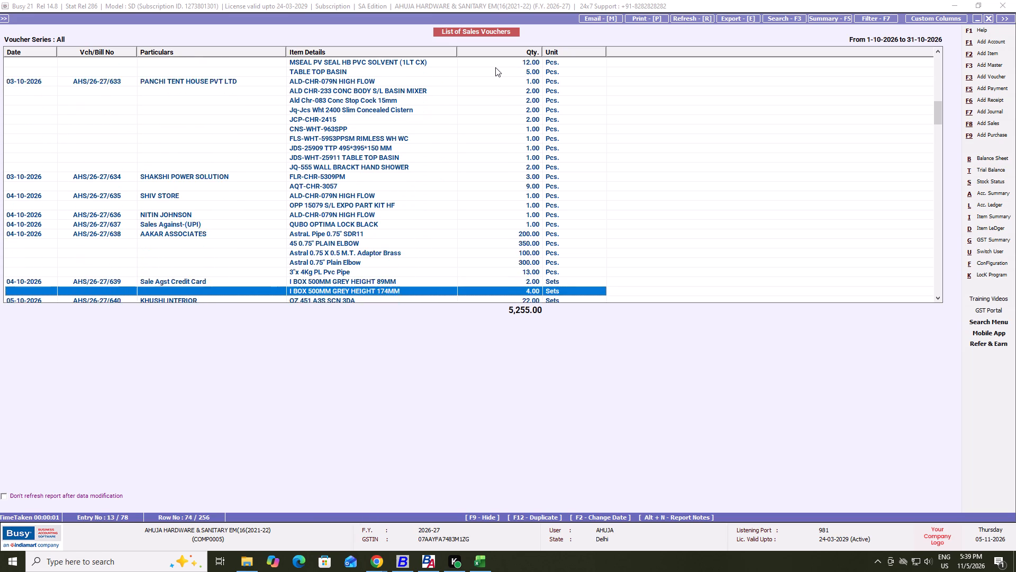
{"action": "key", "text": "Down"}
{"action": "key", "text": "Down"}
{"action": "key", "text": "Down"}
{"action": "key", "text": "Down"}
{"action": "key", "text": "Down"}
{"action": "key", "text": "Down"}
{"action": "key", "text": "Down"}
{"action": "key", "text": "Down"}
{"action": "key", "text": "Down"}
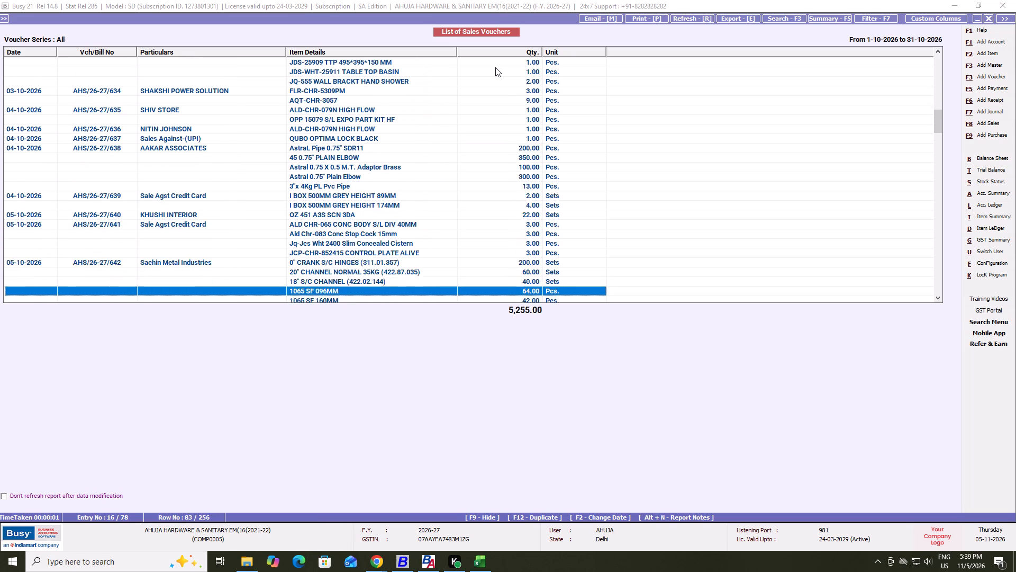
{"action": "key", "text": "Down"}
{"action": "key", "text": "Down"}
{"action": "key", "text": "Down"}
{"action": "key", "text": "Down"}
{"action": "key", "text": "Down"}
{"action": "key", "text": "Down"}
{"action": "key", "text": "Down"}
{"action": "key", "text": "Down"}
{"action": "key", "text": "Down"}
{"action": "key", "text": "Down"}
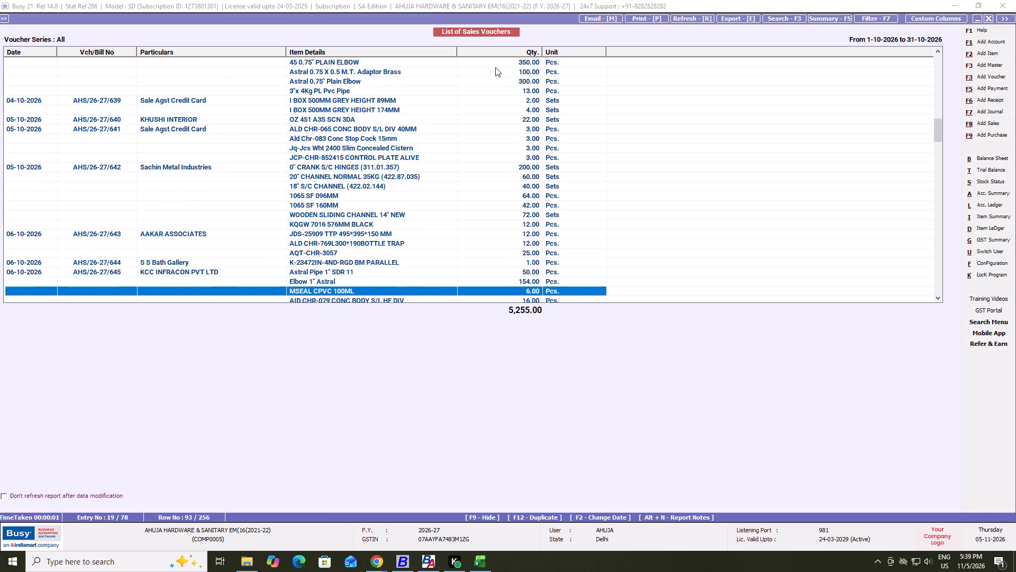
{"action": "key", "text": "Down"}
{"action": "key", "text": "Down"}
{"action": "key", "text": "Down"}
{"action": "key", "text": "Down"}
{"action": "key", "text": "Down"}
{"action": "key", "text": "Down"}
{"action": "key", "text": "Down"}
{"action": "key", "text": "Down"}
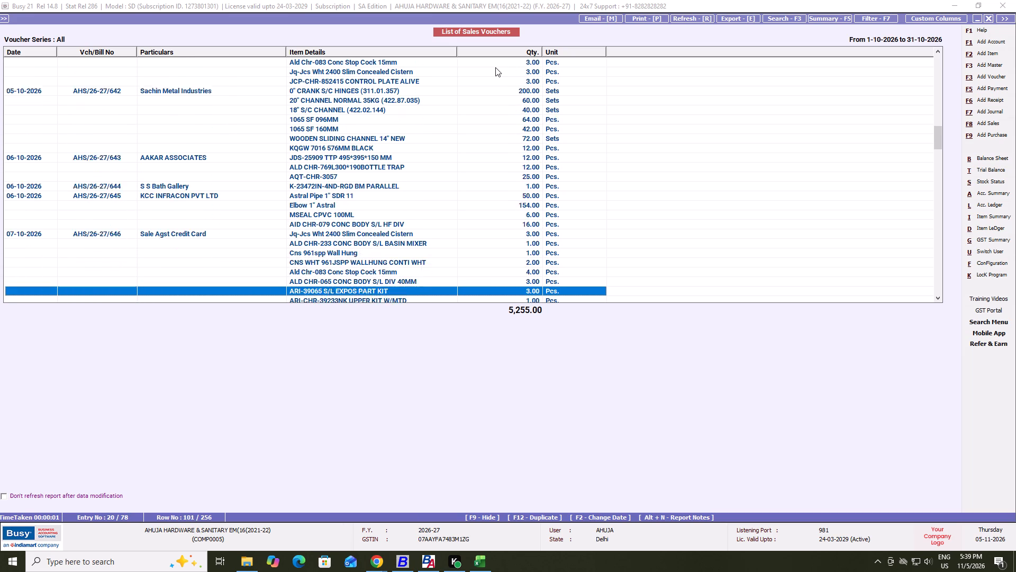
{"action": "key", "text": "Down"}
{"action": "key", "text": "Down"}
{"action": "key", "text": "Down"}
{"action": "key", "text": "Down"}
{"action": "key", "text": "Down"}
{"action": "key", "text": "Down"}
{"action": "key", "text": "Down"}
{"action": "key", "text": "Down"}
{"action": "key", "text": "Down"}
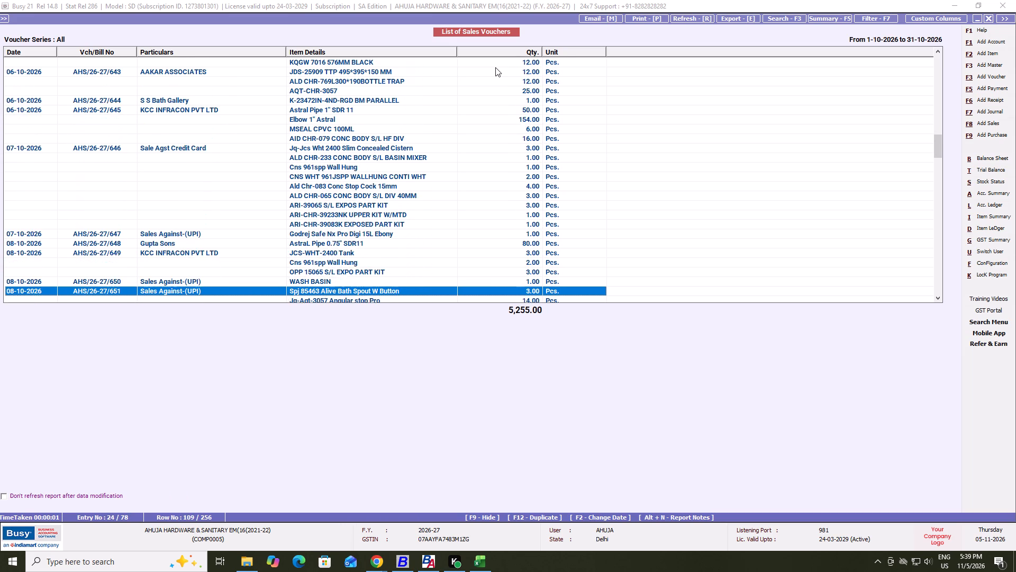
{"action": "key", "text": "Down"}
{"action": "key", "text": "Down"}
{"action": "key", "text": "Down"}
{"action": "key", "text": "Down"}
{"action": "key", "text": "Down"}
{"action": "key", "text": "Down"}
{"action": "key", "text": "Down"}
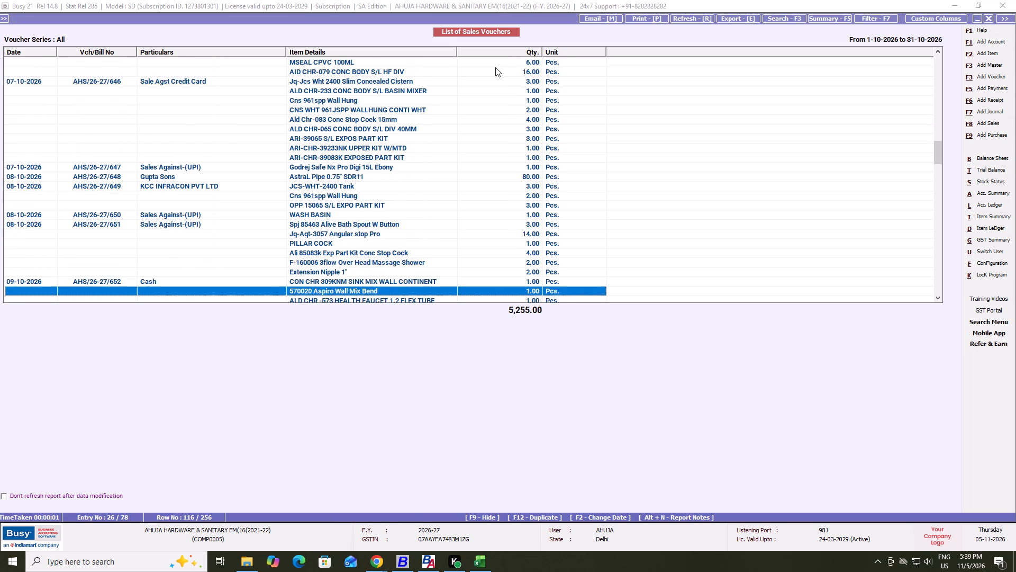
{"action": "key", "text": "Down"}
{"action": "key", "text": "Down"}
{"action": "key", "text": "Down"}
{"action": "key", "text": "Down"}
{"action": "key", "text": "Down"}
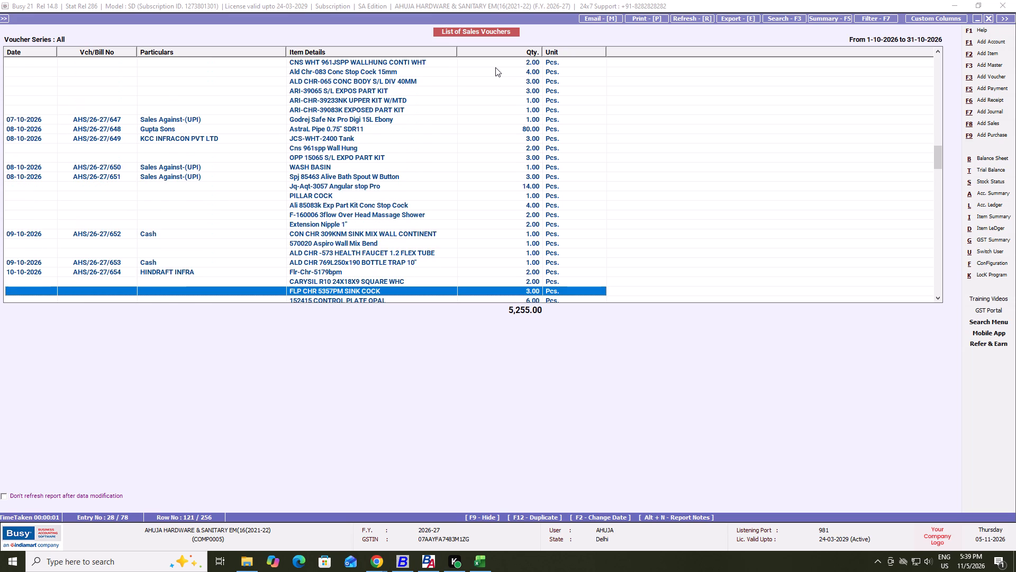
{"action": "key", "text": "Down"}
{"action": "key", "text": "Down"}
{"action": "key", "text": "Down"}
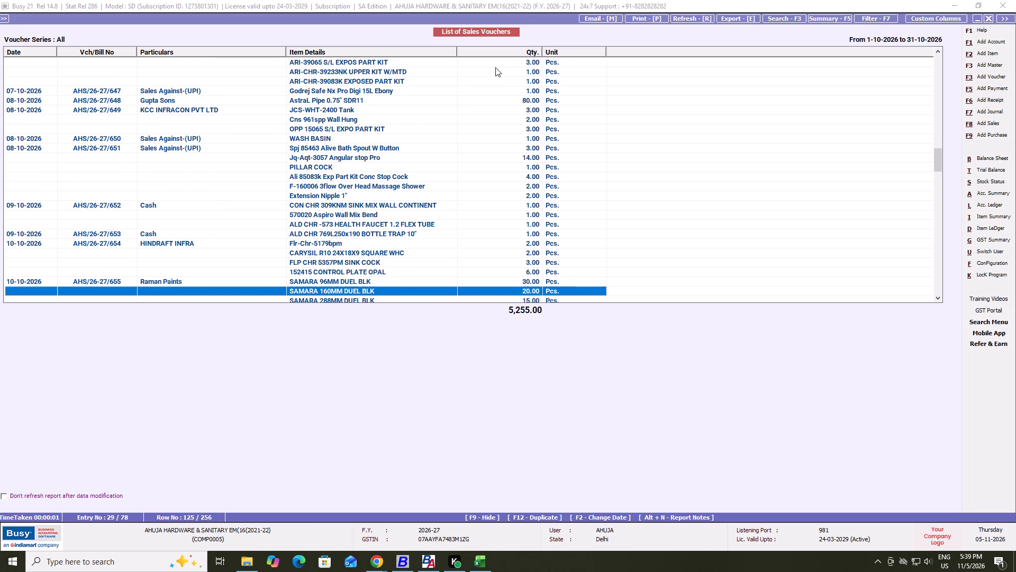
{"action": "key", "text": "Down"}
{"action": "key", "text": "Down"}
{"action": "key", "text": "Down"}
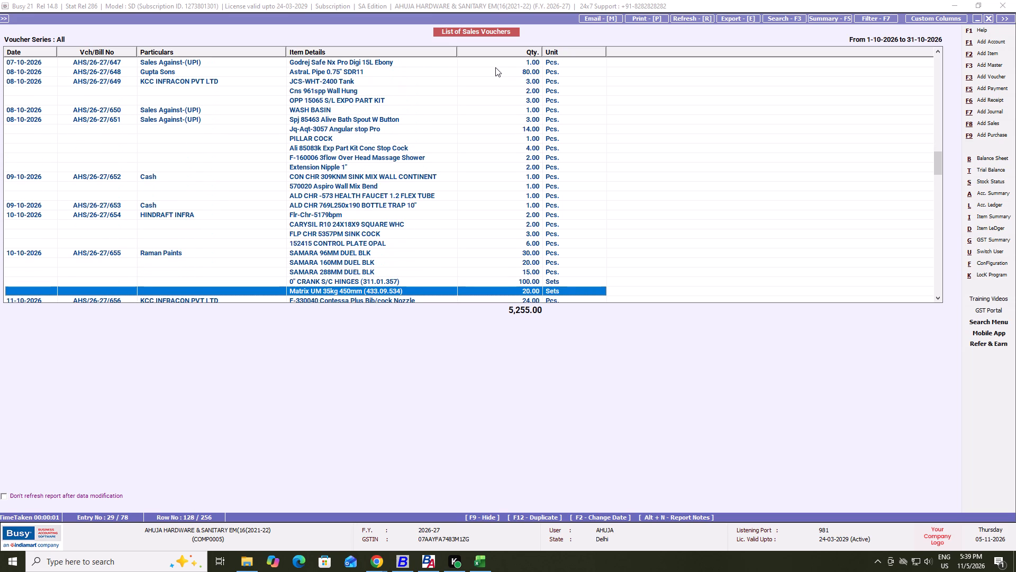
{"action": "key", "text": "Down"}
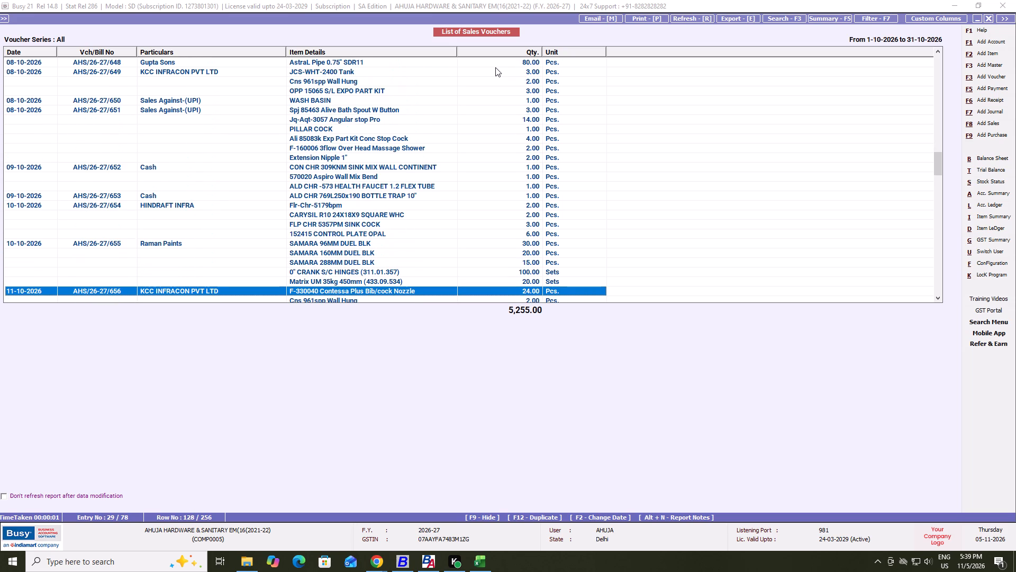
Switch to the GSTR-1 workbook in Excel and select all recipient GSTIN entries on the b2b,sez,de sheet to count the B2B invoices.
{"action": "key", "text": "alt+Tab"}
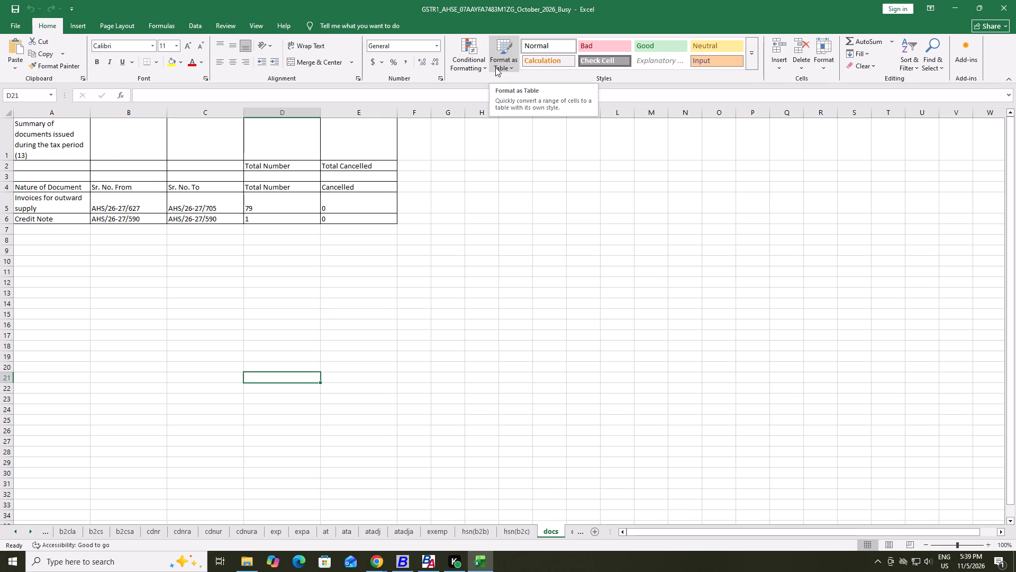
{"action": "key", "text": "ctrl+Page_Up"}
{"action": "key", "text": "ctrl+Page_Up"}
{"action": "key", "text": "ctrl+Page_Up"}
{"action": "key", "text": "ctrl+Page_Up"}
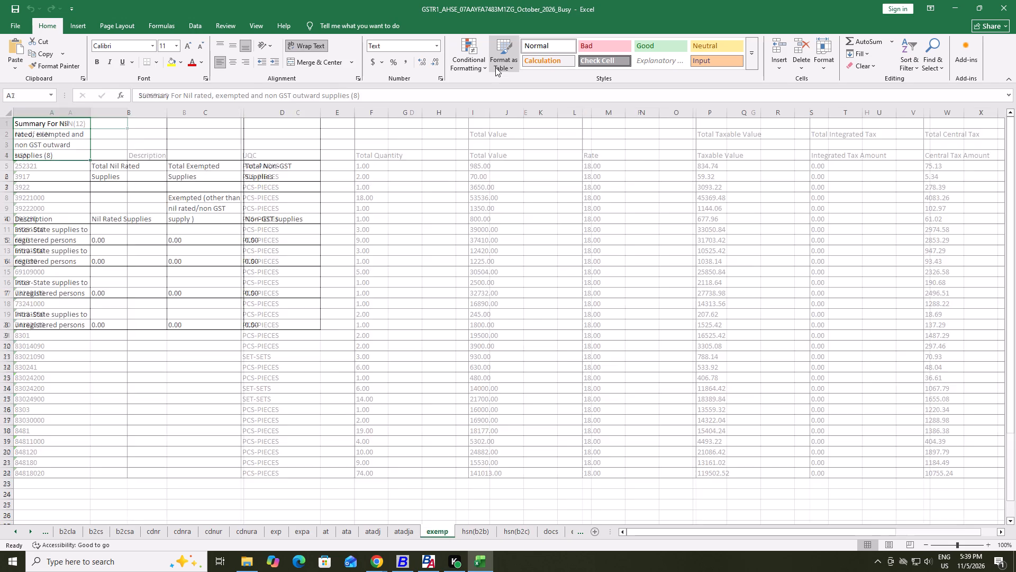
{"action": "key", "text": "ctrl+Page_Up"}
{"action": "key", "text": "ctrl+Page_Up"}
{"action": "key", "text": "ctrl+Page_Up"}
{"action": "key", "text": "ctrl+Page_Up"}
{"action": "key", "text": "ctrl+Page_Up"}
{"action": "key", "text": "ctrl+Page_Up"}
{"action": "key", "text": "ctrl+Page_Up"}
{"action": "key", "text": "ctrl+Page_Up"}
{"action": "key", "text": "ctrl+Page_Up"}
{"action": "key", "text": "ctrl+Page_Up"}
{"action": "key", "text": "ctrl+Page_Up"}
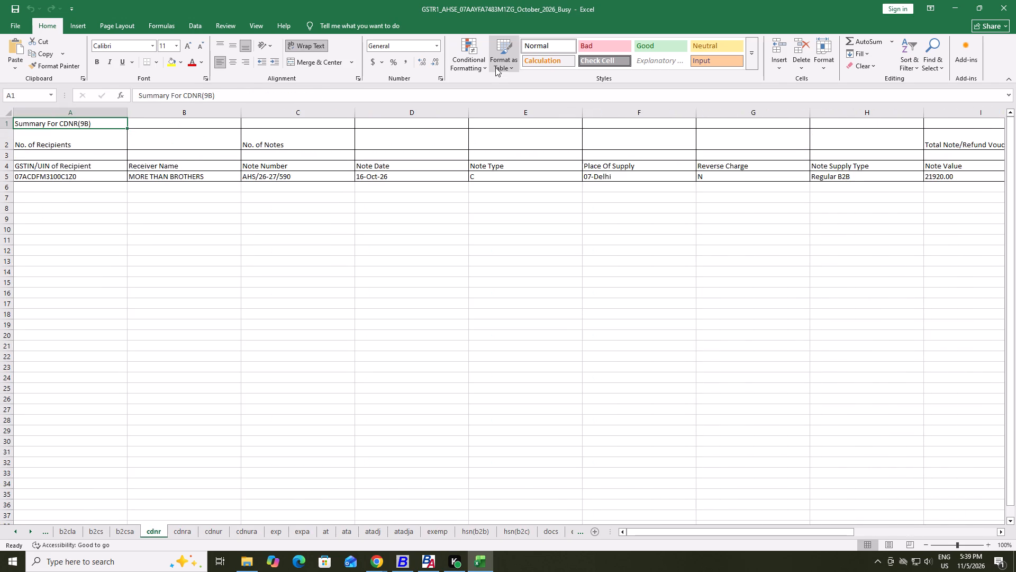
{"action": "key", "text": "ctrl+Page_Up"}
{"action": "key", "text": "ctrl+Page_Up"}
{"action": "key", "text": "ctrl+Page_Up"}
{"action": "key", "text": "ctrl+Page_Up"}
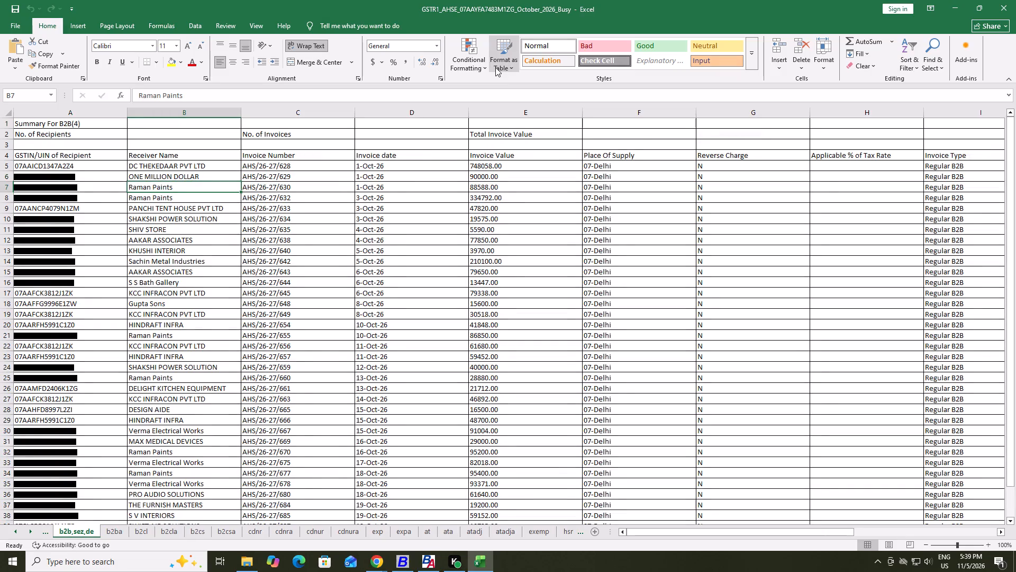
{"action": "key", "text": "Left"}
{"action": "key", "text": "Left"}
{"action": "key", "text": "Up"}
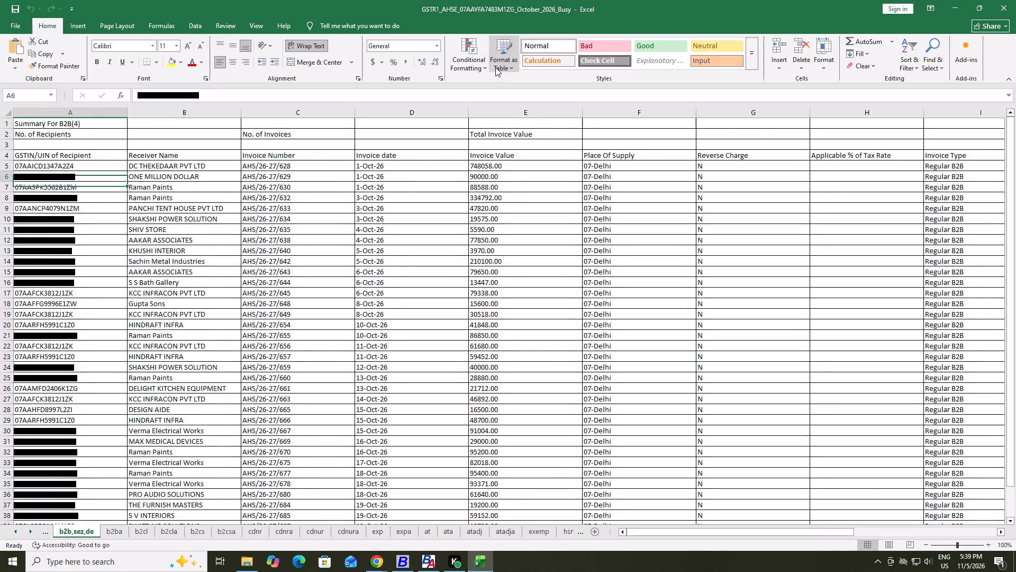
{"action": "key", "text": "Up"}
{"action": "key", "text": "Up"}
{"action": "key", "text": "Down"}
{"action": "key", "text": "ctrl+shift+Down"}
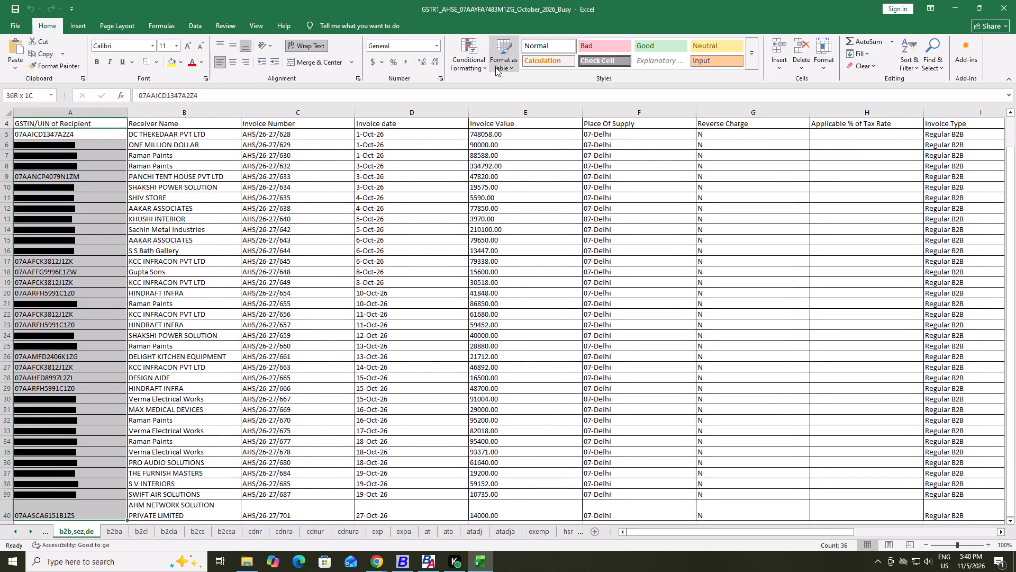
Examine the sheets after b2b,sez,de one by one, from b2ba through at, for reported October entries.
{"action": "key", "text": "ctrl+Page_Down"}
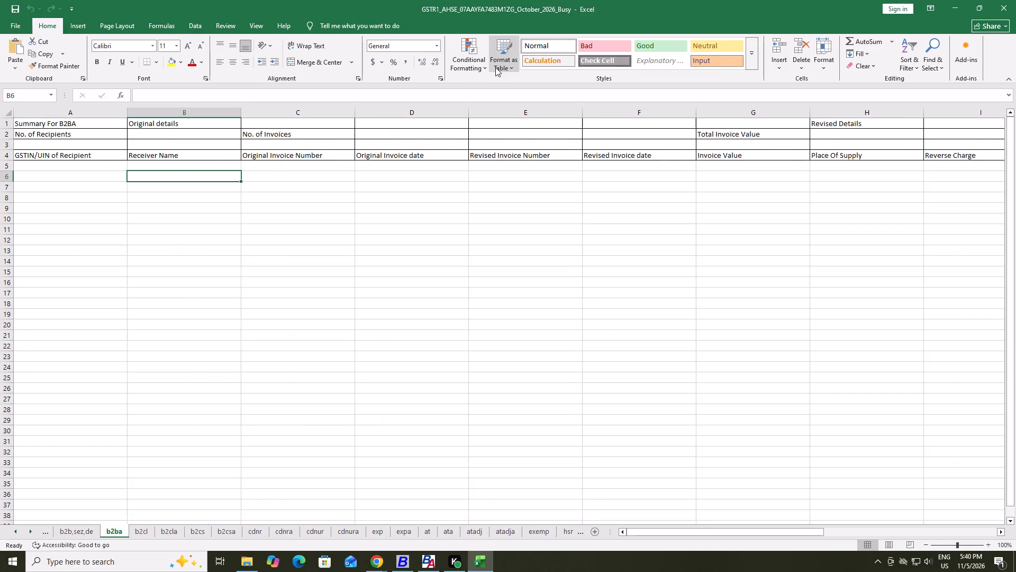
{"action": "key", "text": "ctrl+Page_Down"}
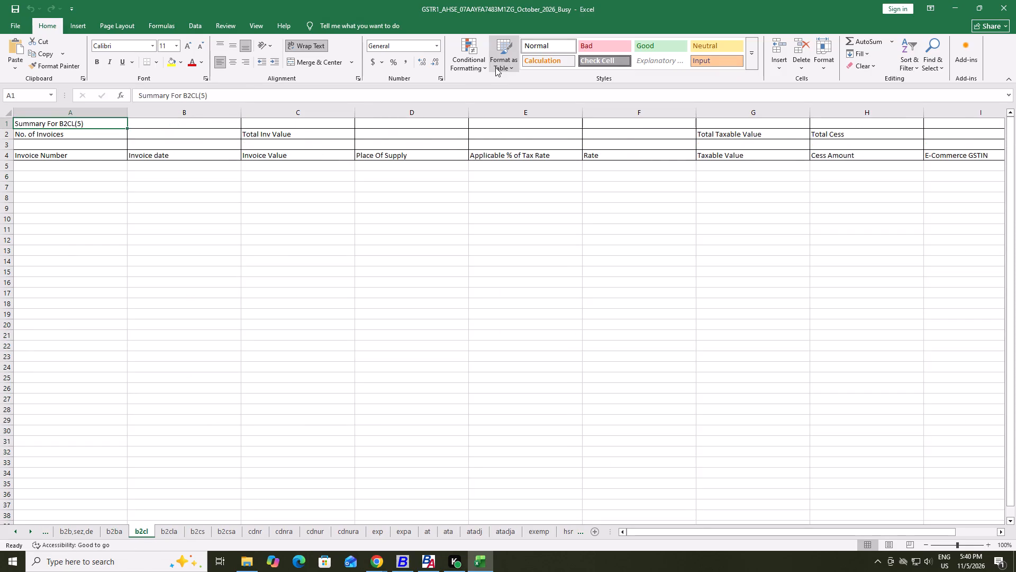
{"action": "key", "text": "ctrl+Page_Down"}
{"action": "key", "text": "ctrl+Page_Down"}
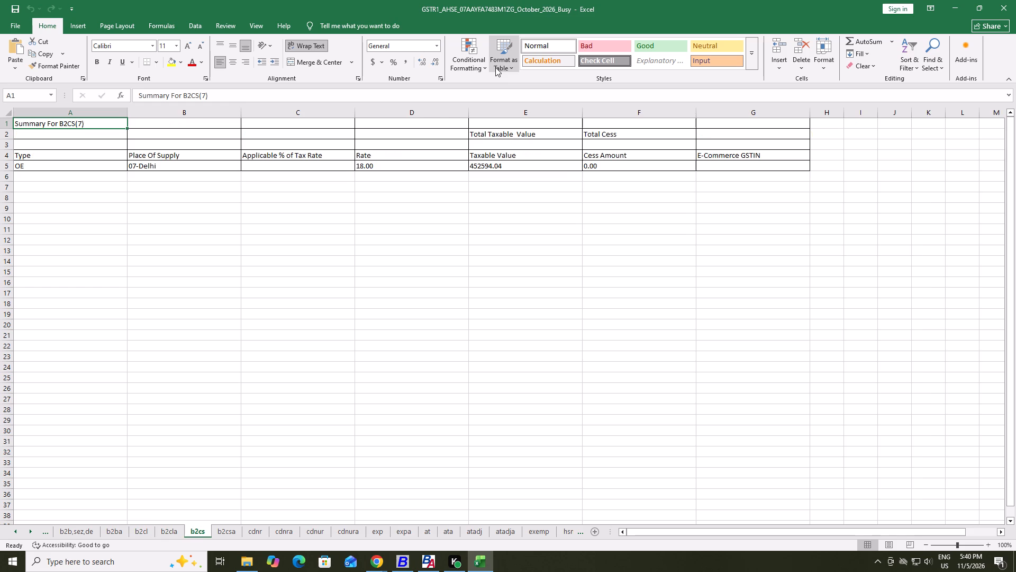
{"action": "key", "text": "ctrl+Page_Down"}
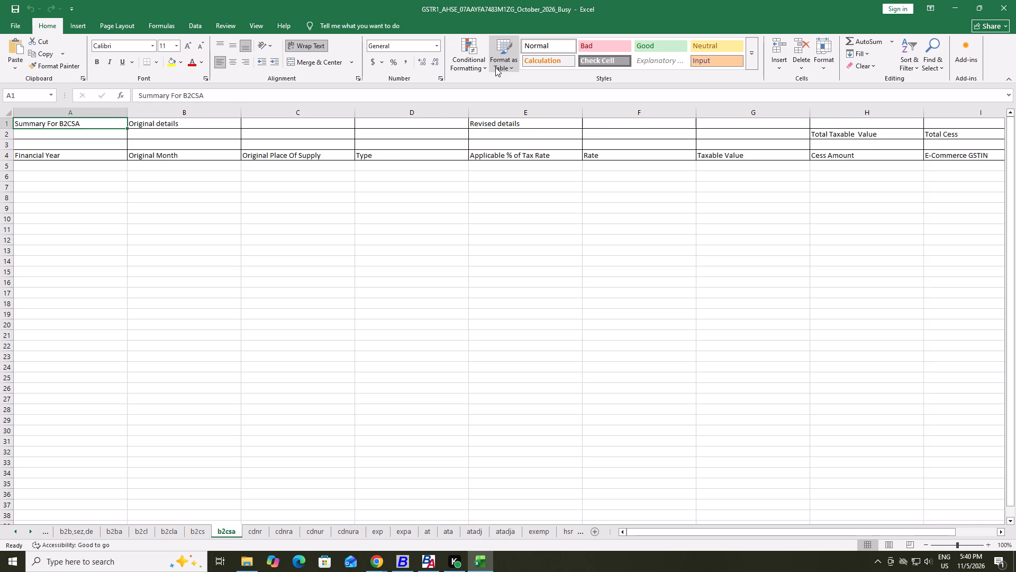
{"action": "key", "text": "ctrl+Page_Down"}
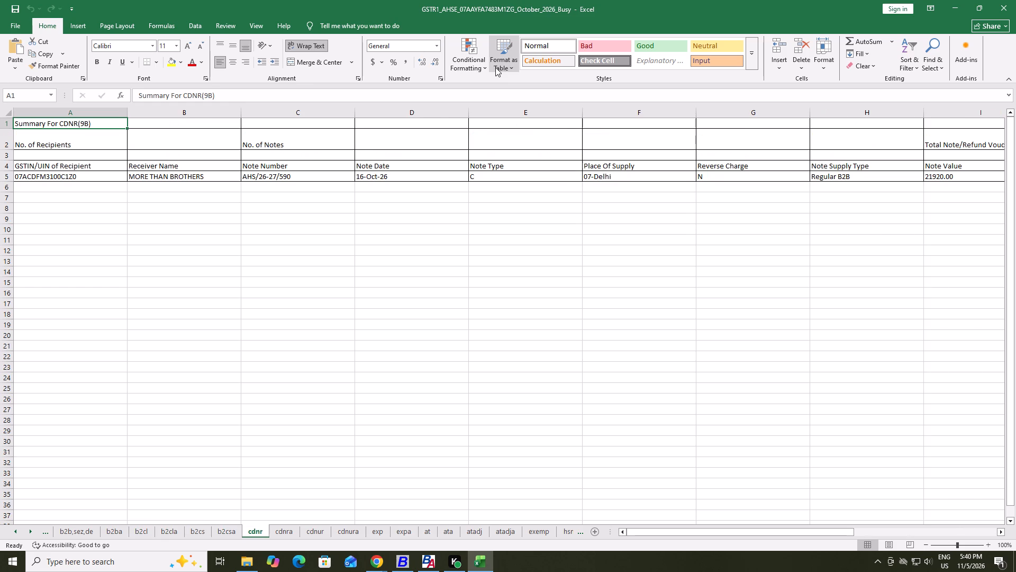
{"action": "key", "text": "ctrl+Page_Down"}
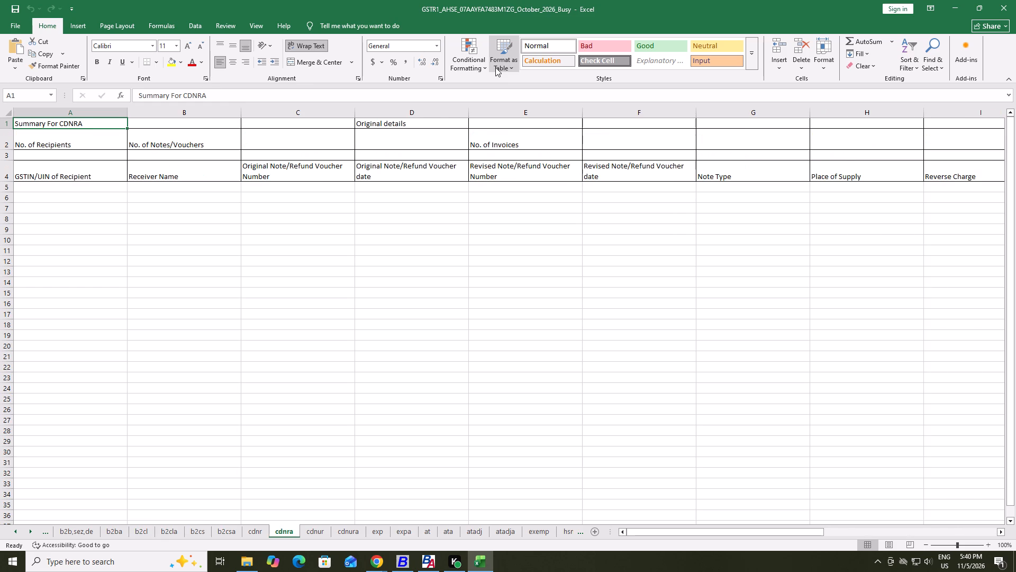
{"action": "key", "text": "ctrl+Page_Down"}
{"action": "key", "text": "ctrl+Page_Down"}
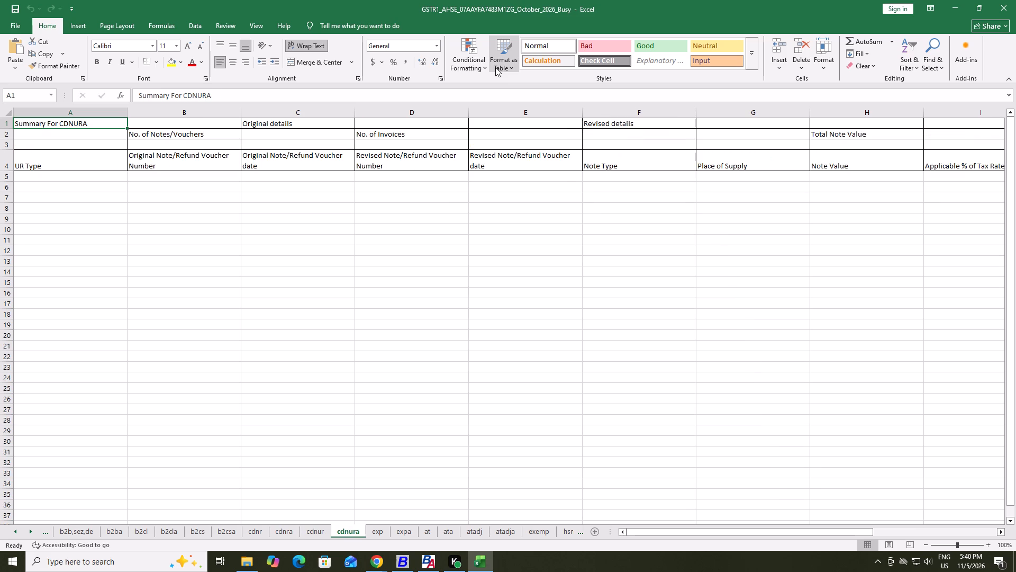
{"action": "key", "text": "ctrl+Page_Down"}
{"action": "key", "text": "ctrl+Page_Down"}
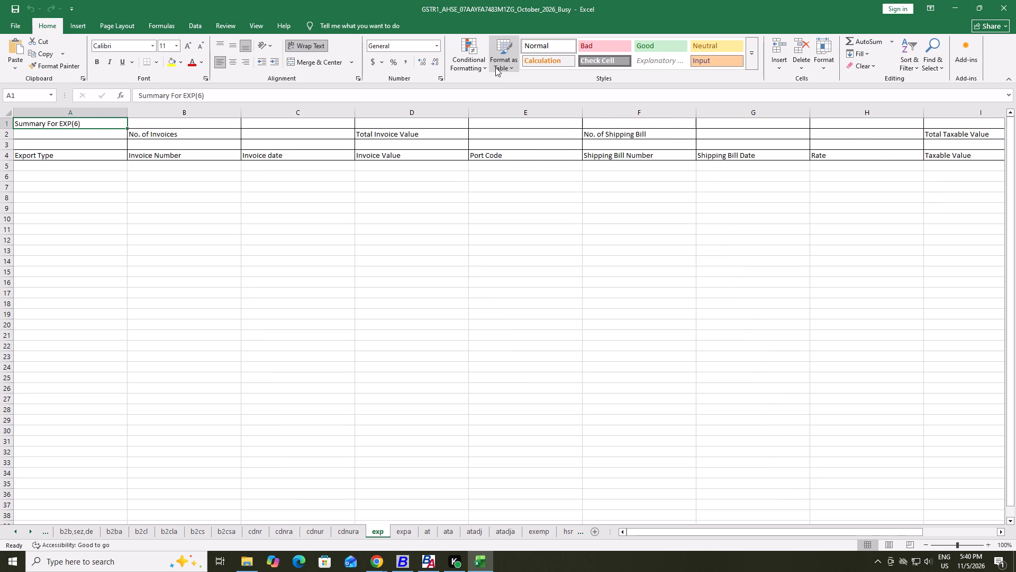
{"action": "key", "text": "ctrl+Page_Down"}
Go back through the workbook's sheets from at to b2cla, rechecking the export, credit note and B2C sheets.
{"action": "key", "text": "ctrl+Page_Up"}
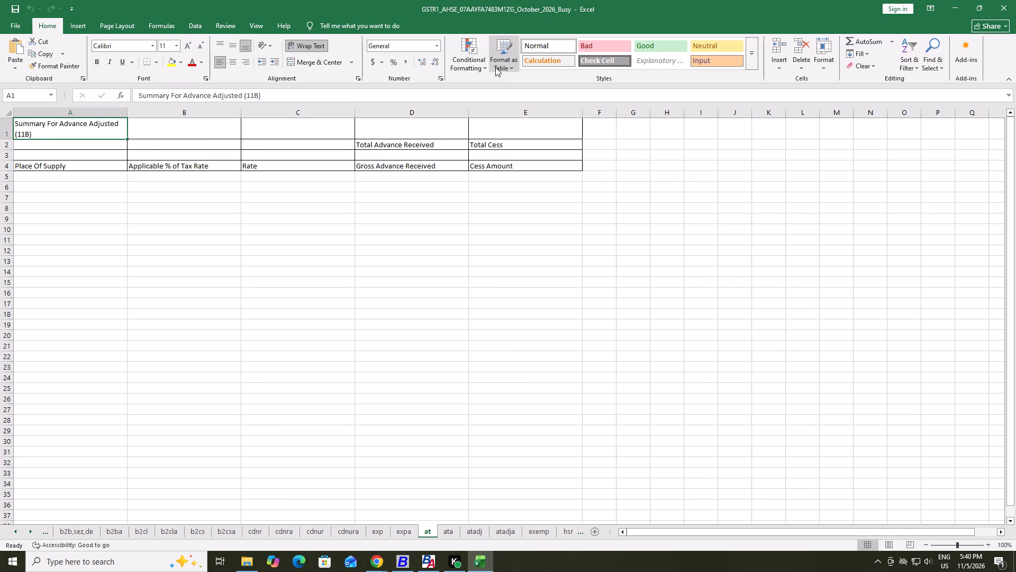